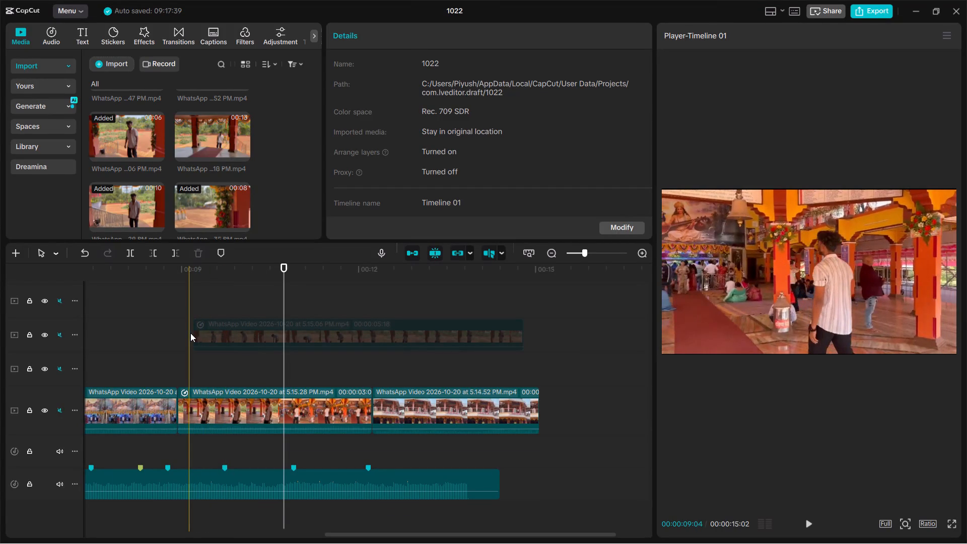
On the 5.15.28 PM clip's speed curve, lower the middle and last inner points to about 0.57x, shifting the last point slightly toward the end.
click(248, 418)
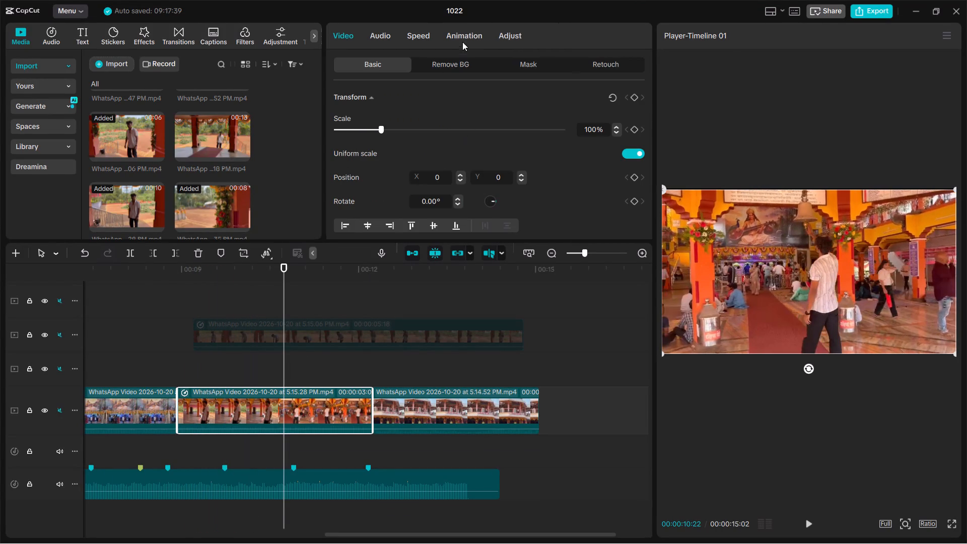
click(420, 36)
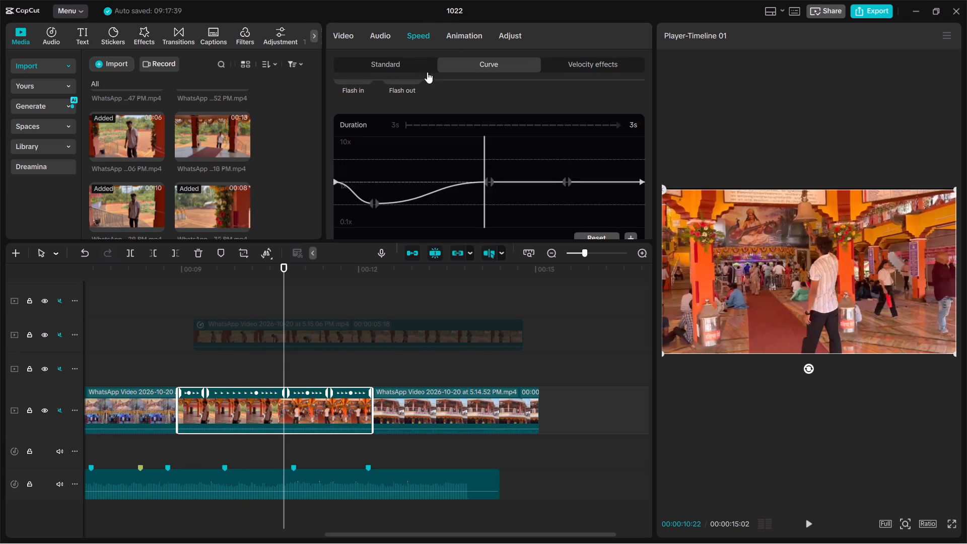
click(489, 176)
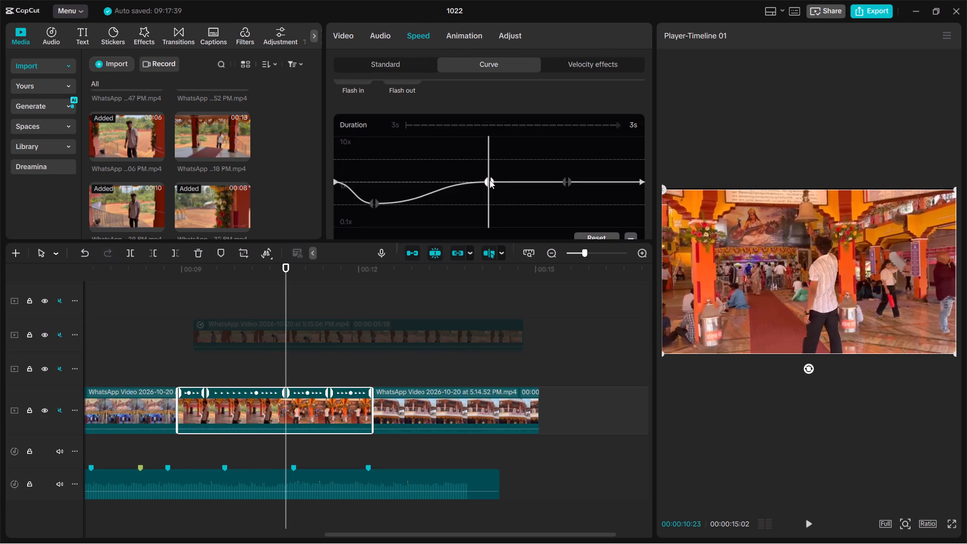
drag(490, 180, 490, 201)
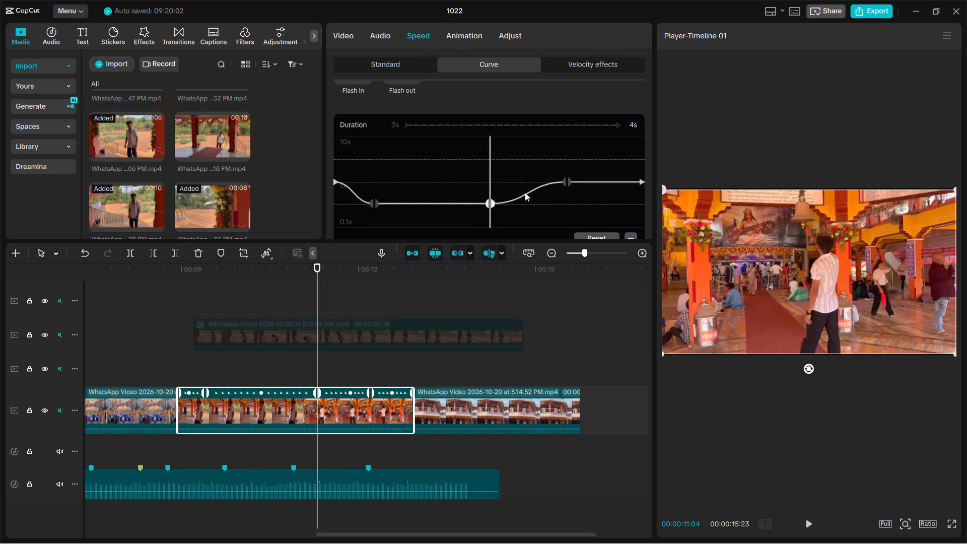
click(567, 182)
drag(567, 182, 567, 198)
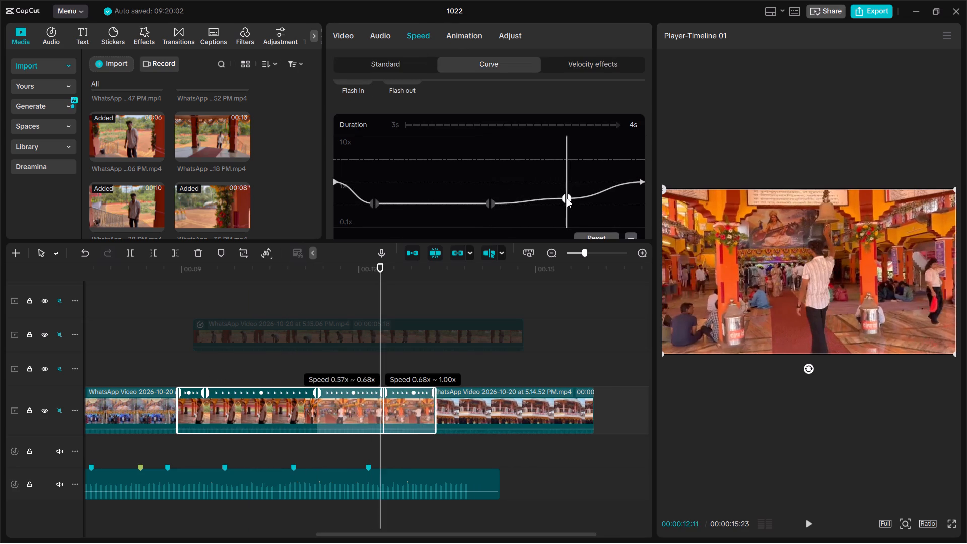
drag(567, 198, 585, 203)
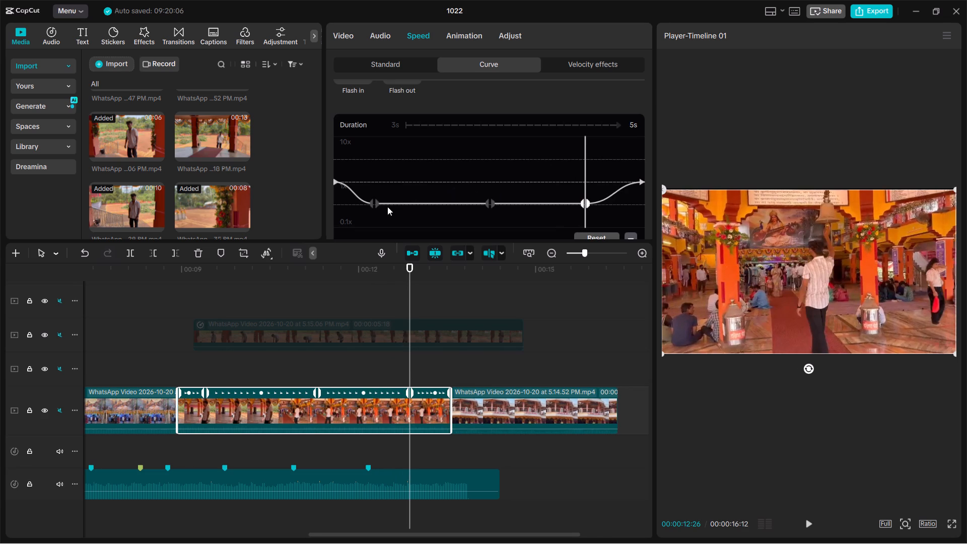
Raise the first inner point of the clip's speed curve to about 0.69x and shift it slightly earlier.
click(374, 203)
drag(374, 203, 384, 193)
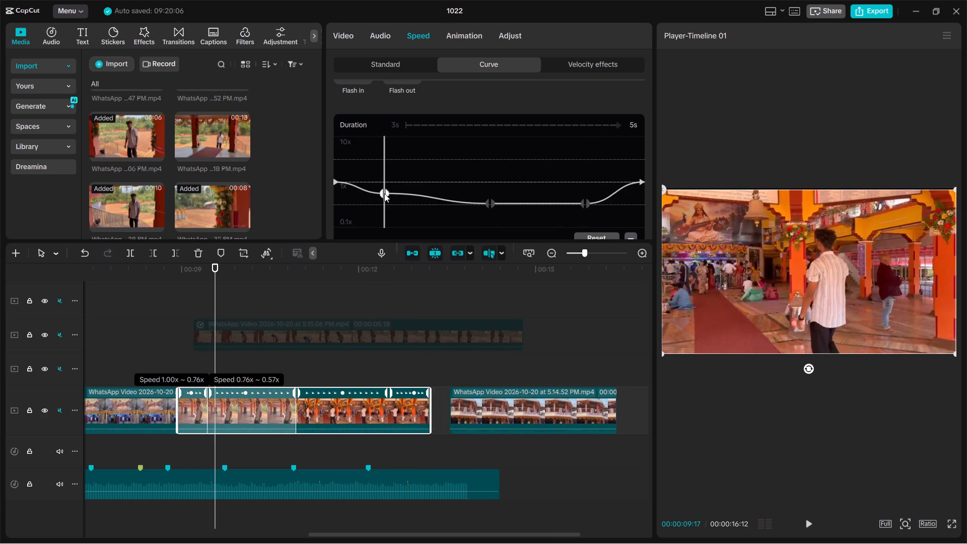
drag(384, 193, 360, 197)
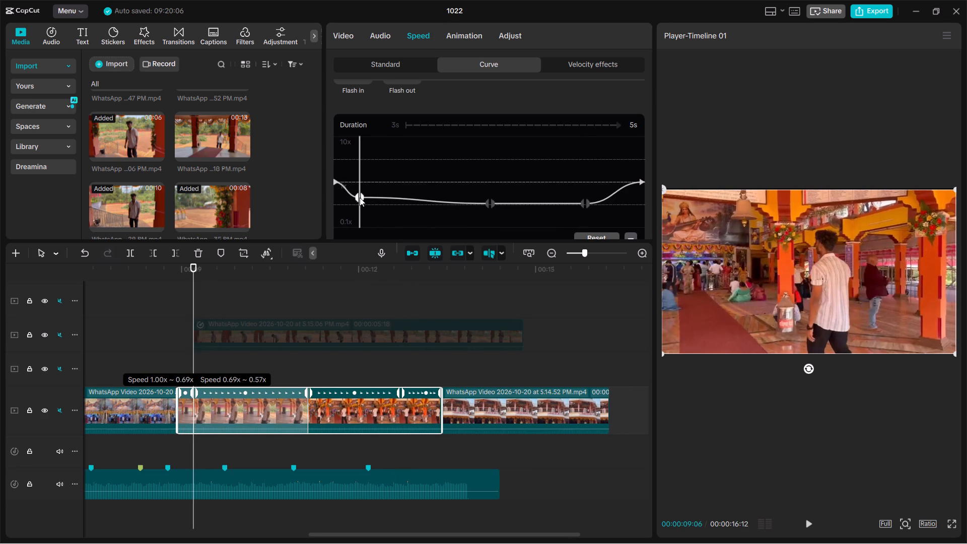
drag(360, 197, 369, 196)
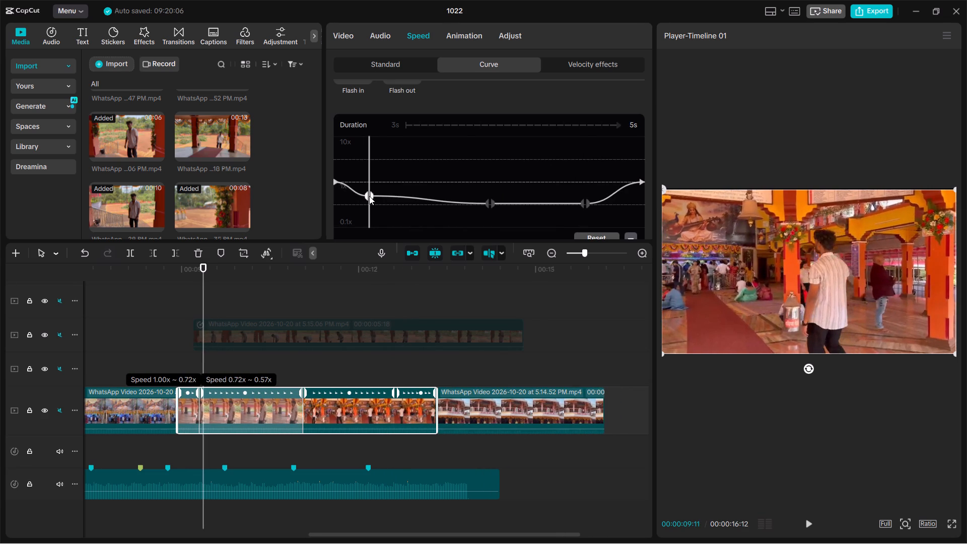
drag(369, 196, 369, 197)
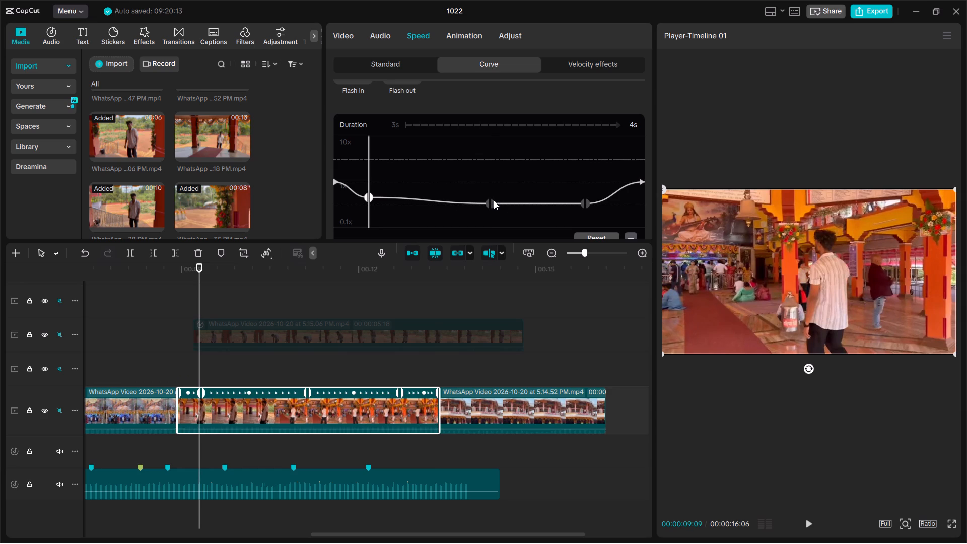
Raise the middle and last inner points of the speed curve to the first point's level of about 0.69x, flattening the curve between them.
click(493, 200)
double_click(491, 201)
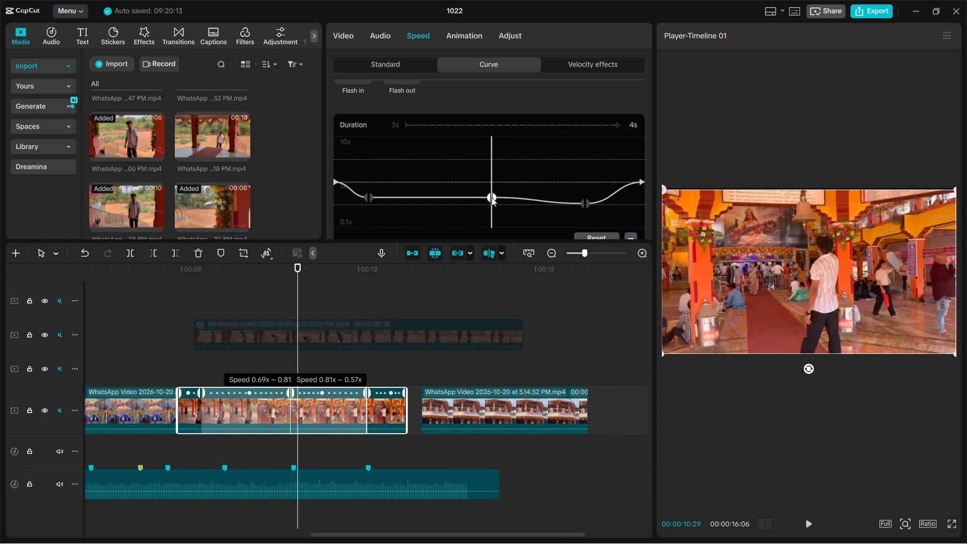
click(581, 202)
double_click(584, 202)
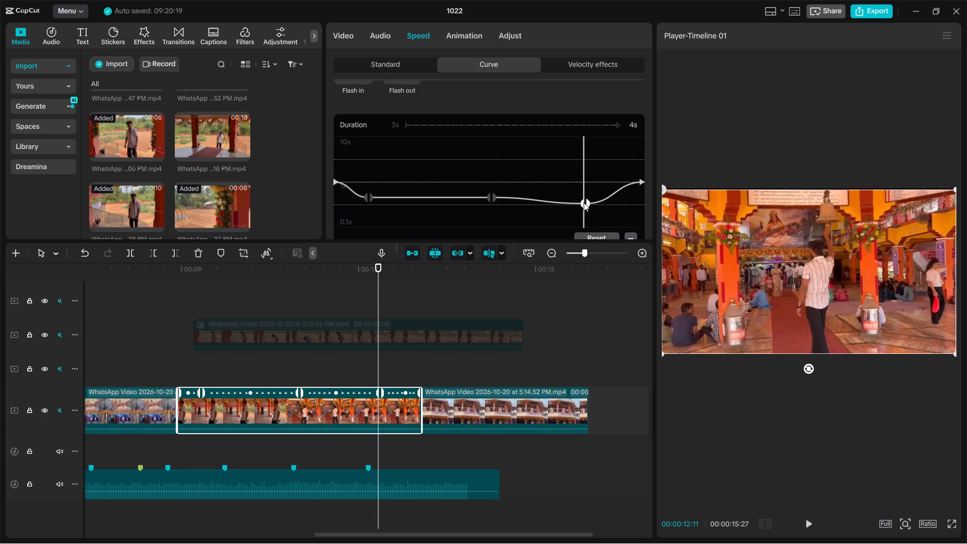
drag(584, 202, 585, 197)
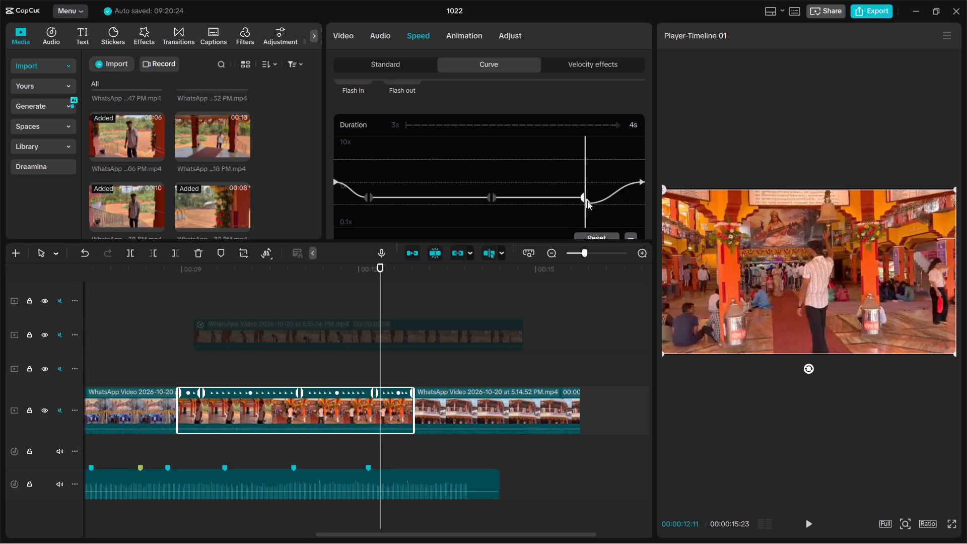
click(587, 201)
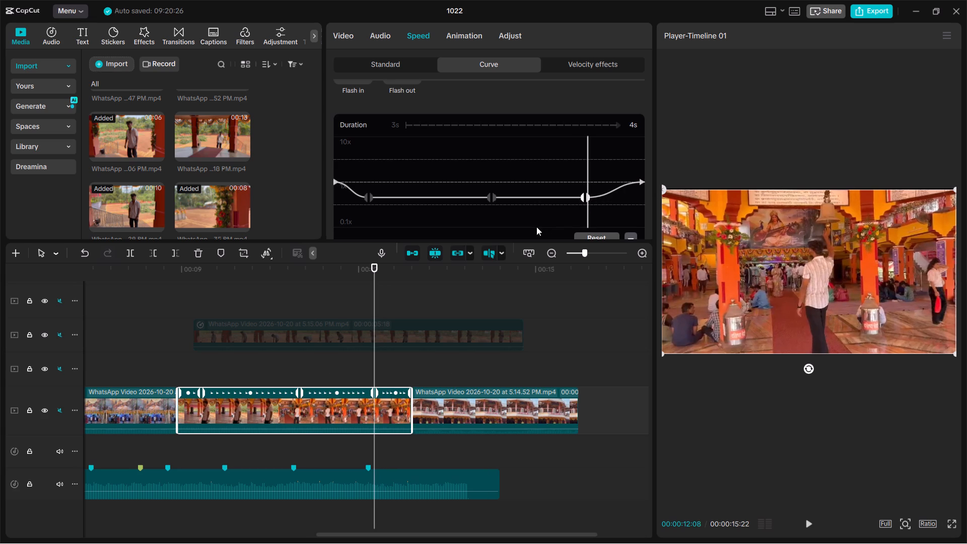
Play back the sequence leading into the 5.15.28 PM clip and trim the clip's start so it lasts 00:00:03:16.
scroll(537, 219, down, 1)
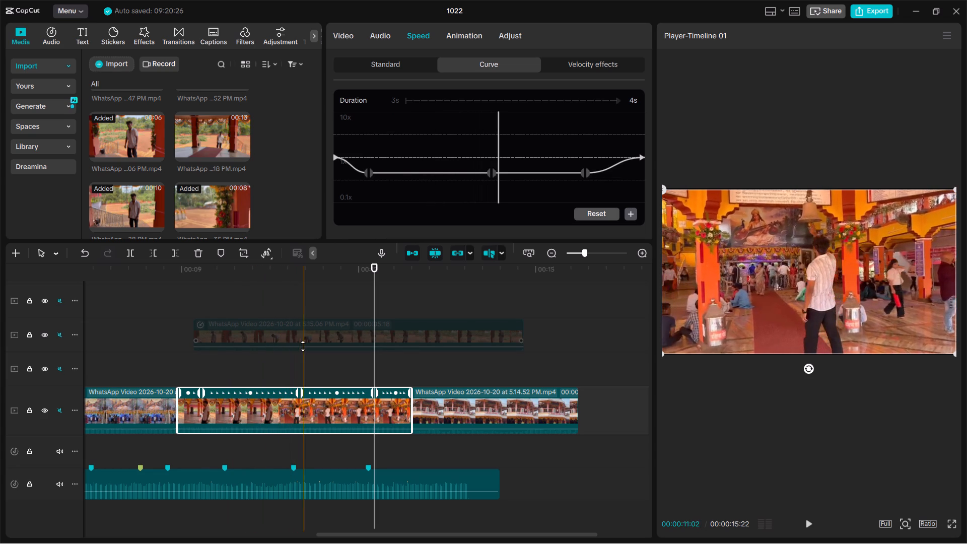
scroll(234, 355, right, 1)
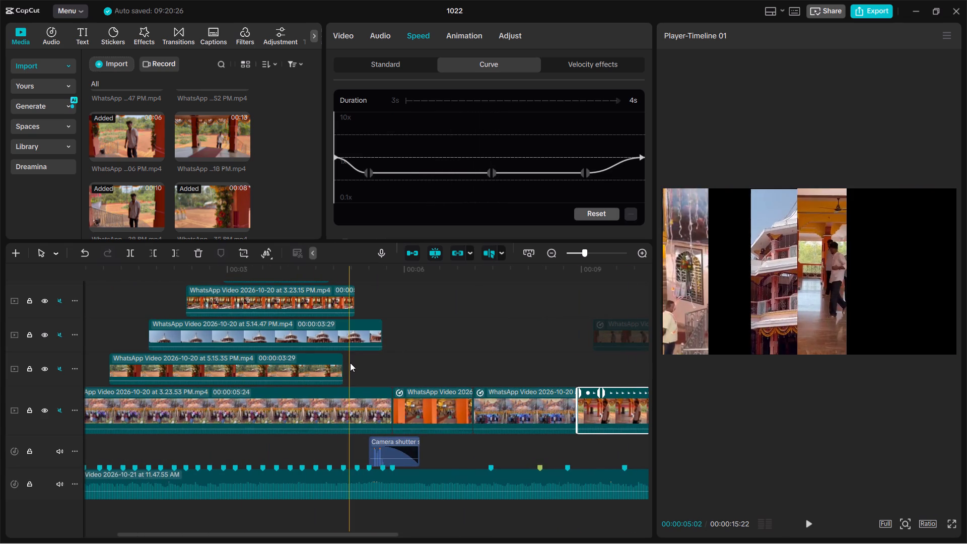
key(space)
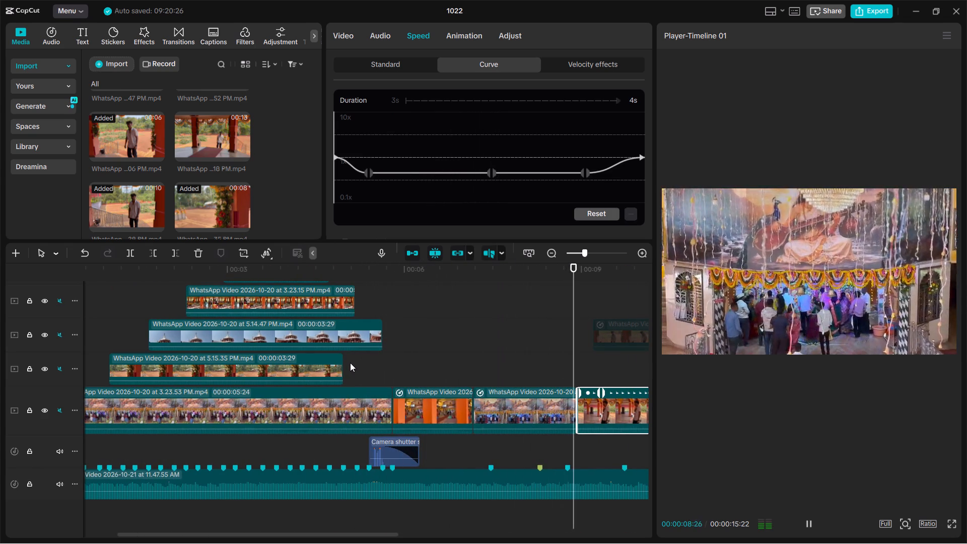
key(space)
key(space)
key(space)
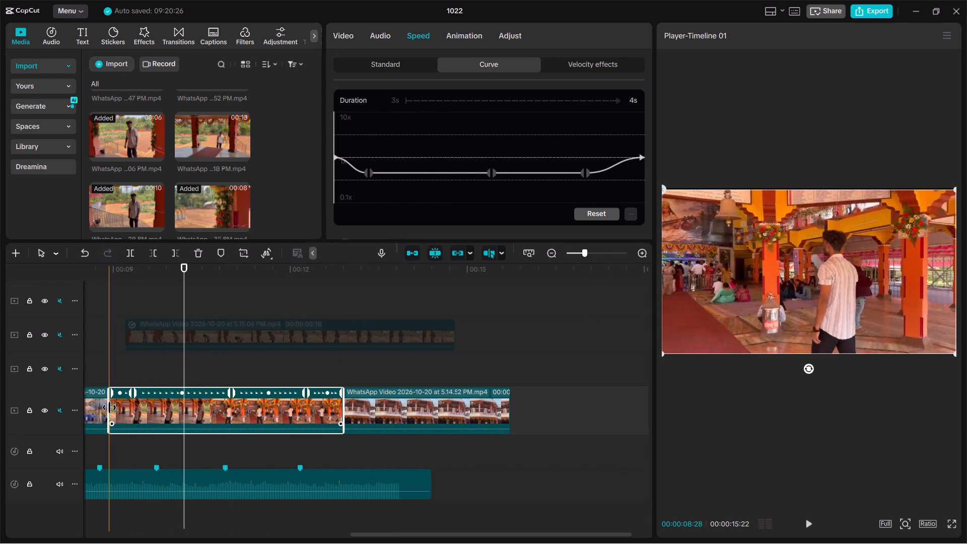
drag(108, 407, 120, 410)
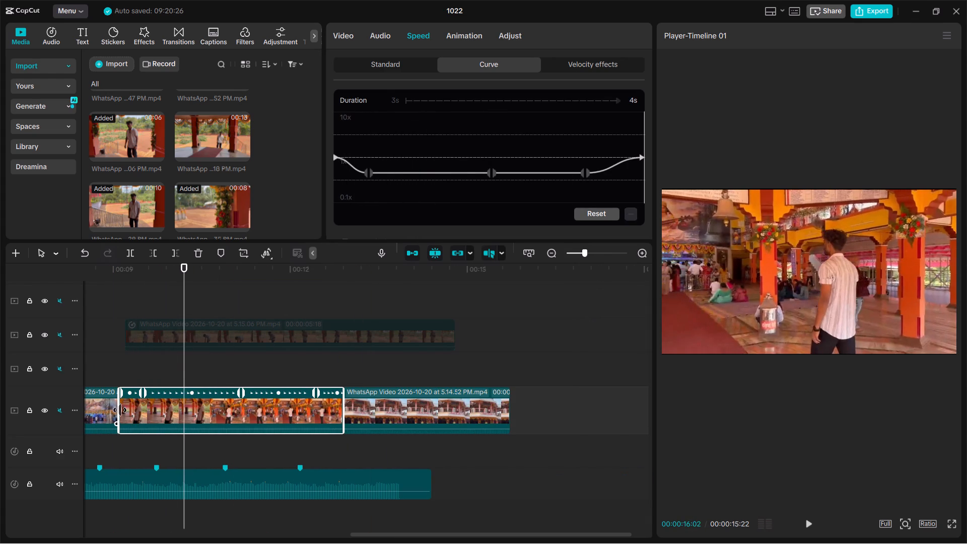
drag(120, 410, 136, 412)
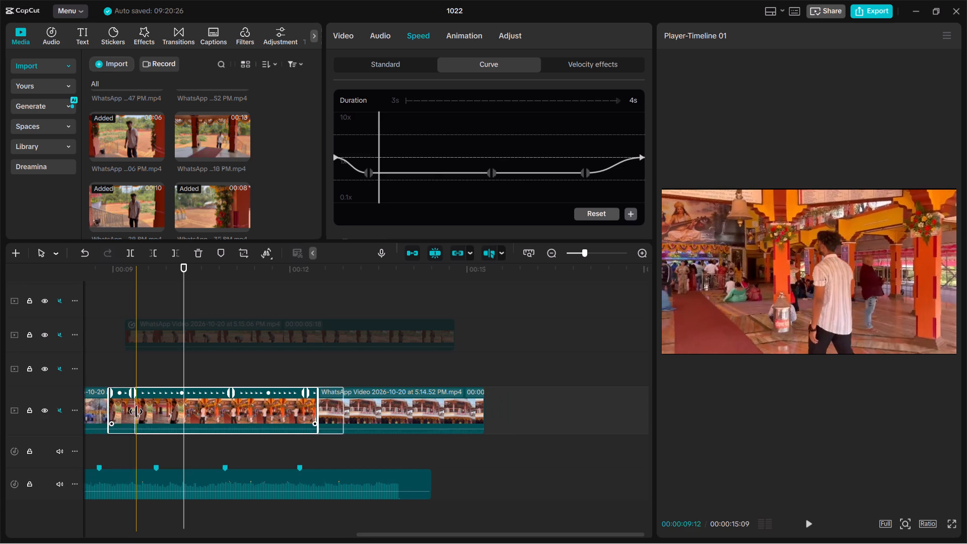
Trim the end of the crowd clip just before the 5.15.28 PM clip back to the beat marker shortly before 00:00:09.
scroll(137, 347, right, 1)
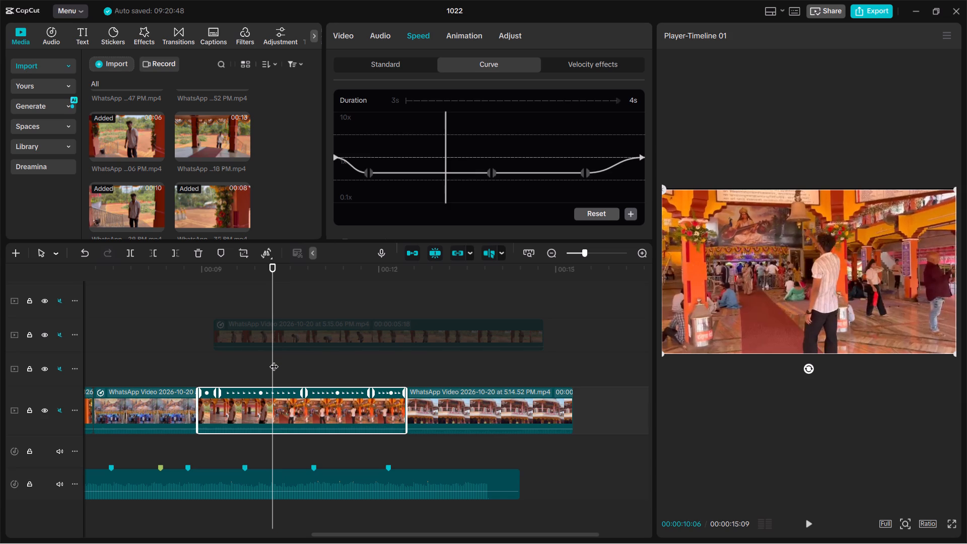
scroll(166, 359, right, 1)
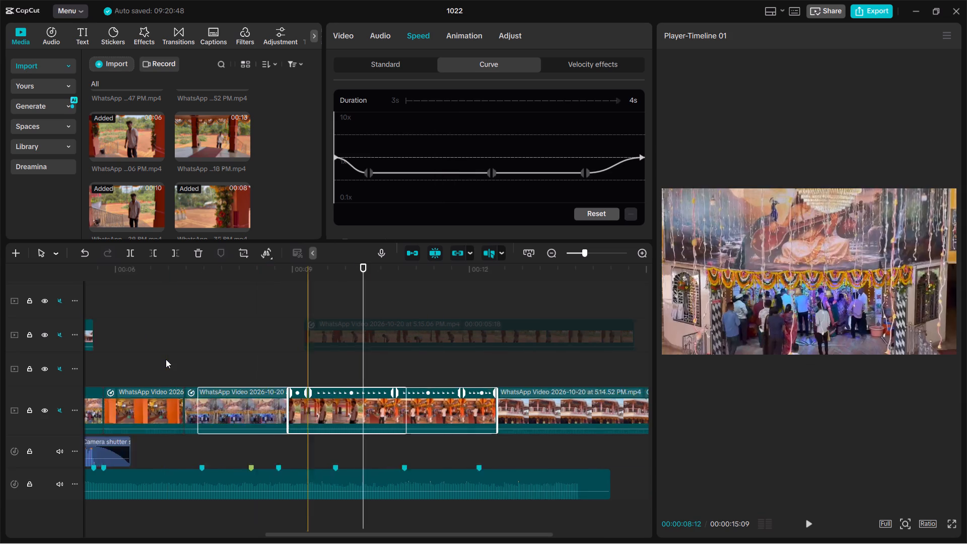
scroll(166, 359, right, 1)
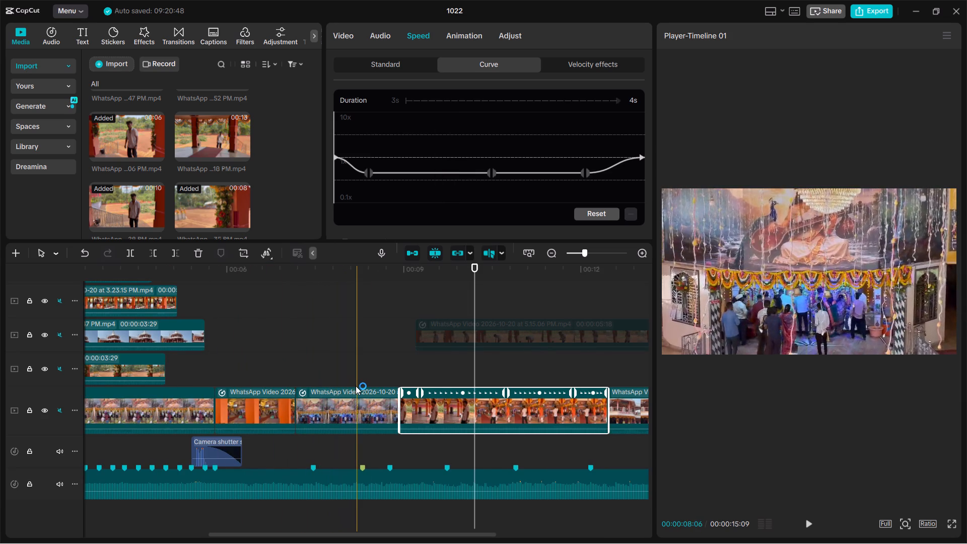
click(392, 403)
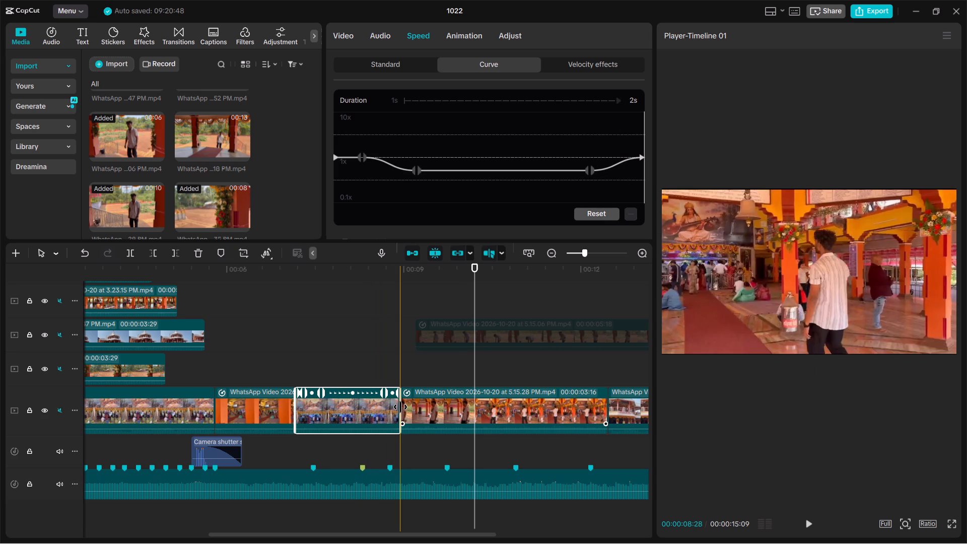
drag(400, 407, 393, 416)
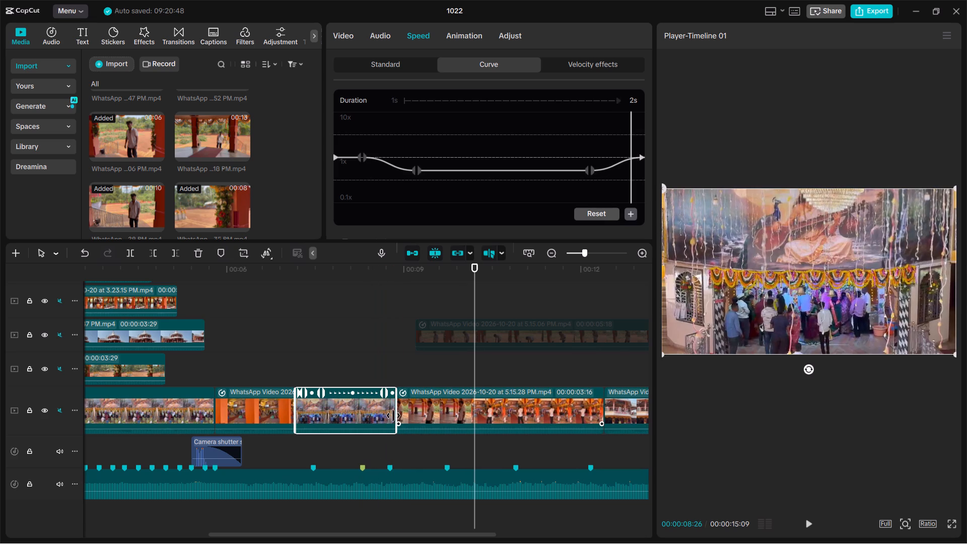
drag(393, 416, 389, 418)
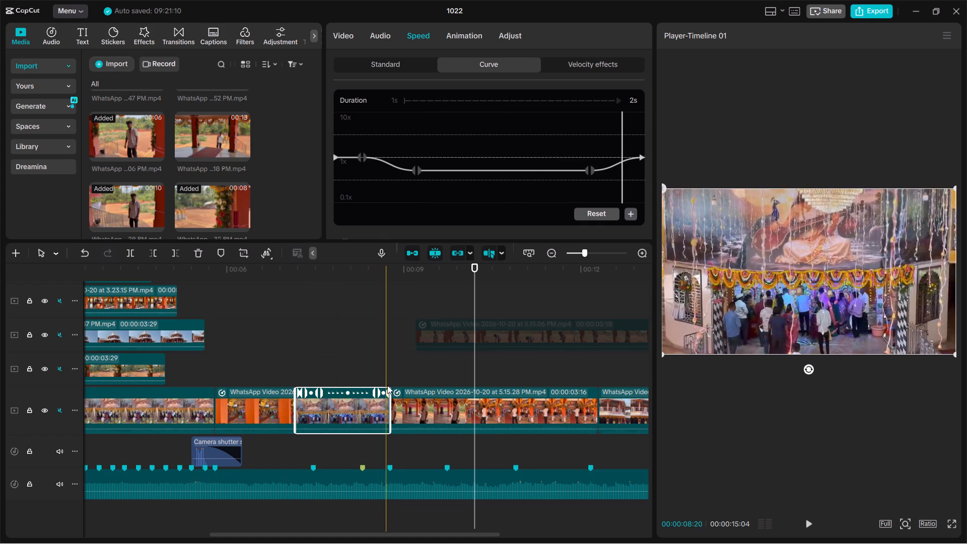
Split the 5.15.28 PM clip at the beat marker at 00:00:09:22 and delete the part after the split.
click(449, 393)
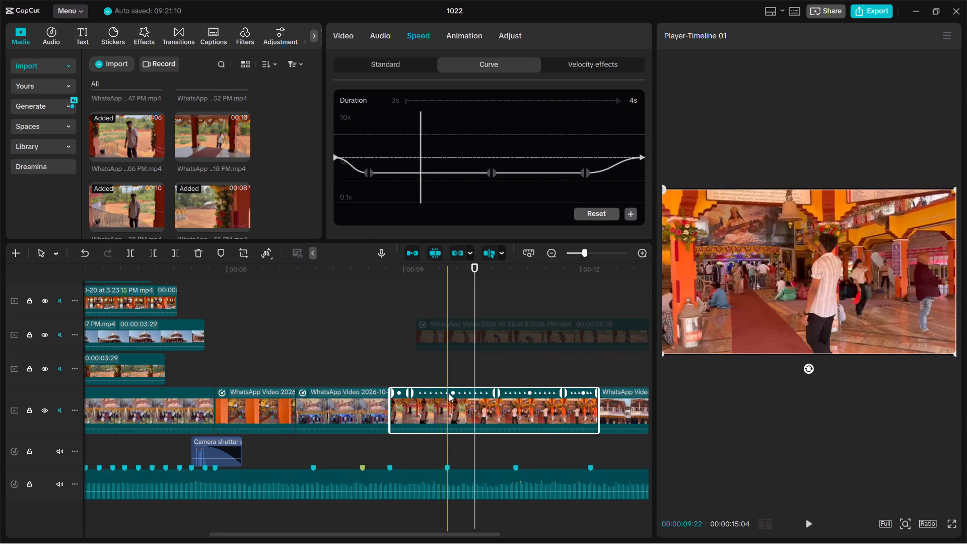
key(ctrl+b)
click(471, 407)
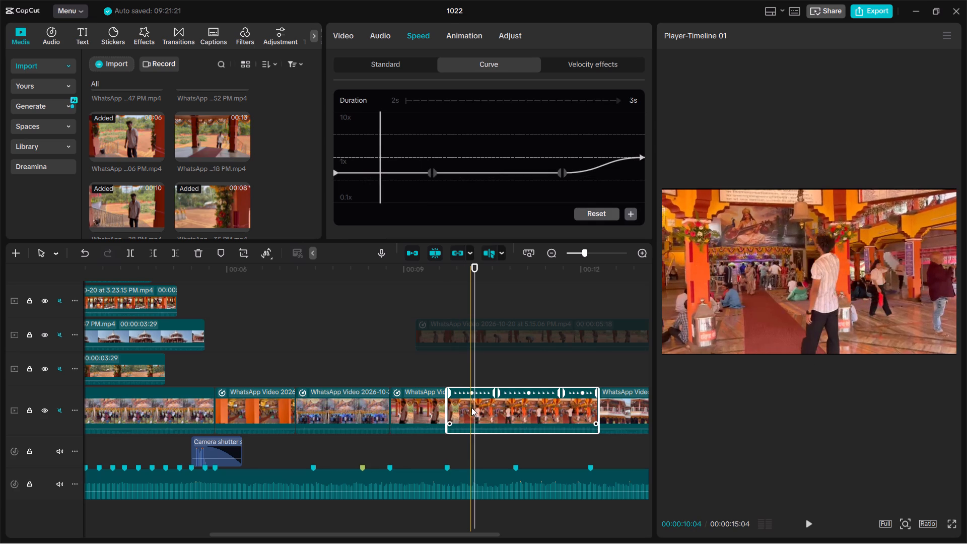
key(Delete)
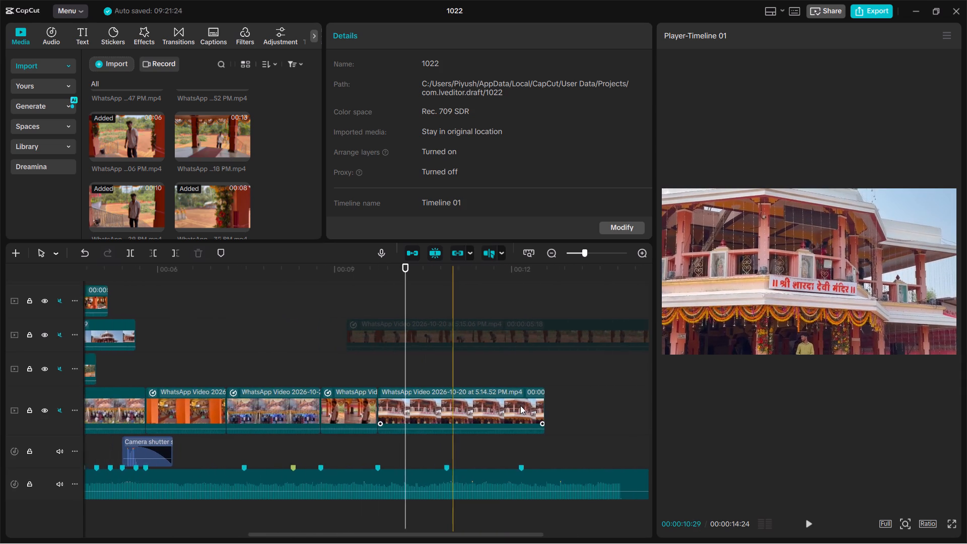
Delete the disabled 5.15.06 PM clip from the overlay track above the main track.
scroll(233, 364, right, 1)
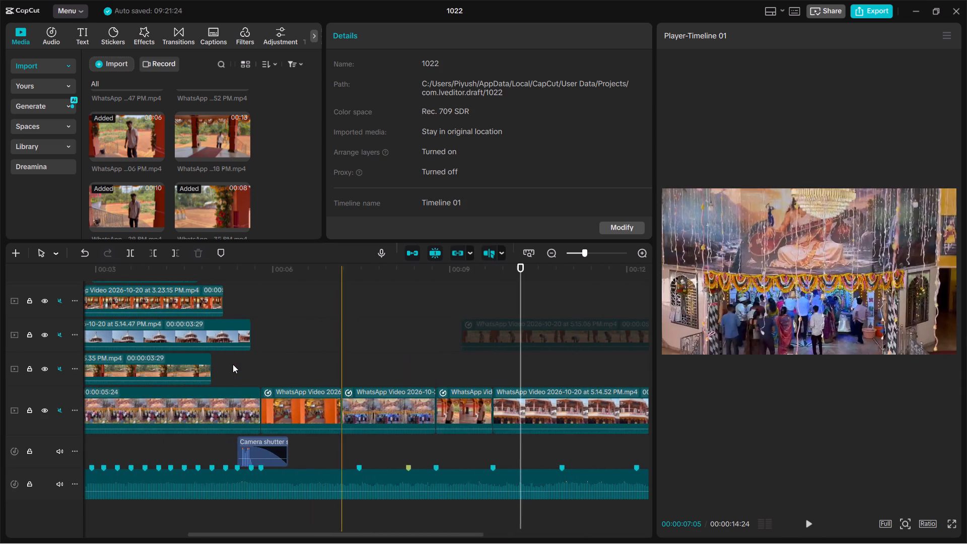
scroll(233, 364, right, 1)
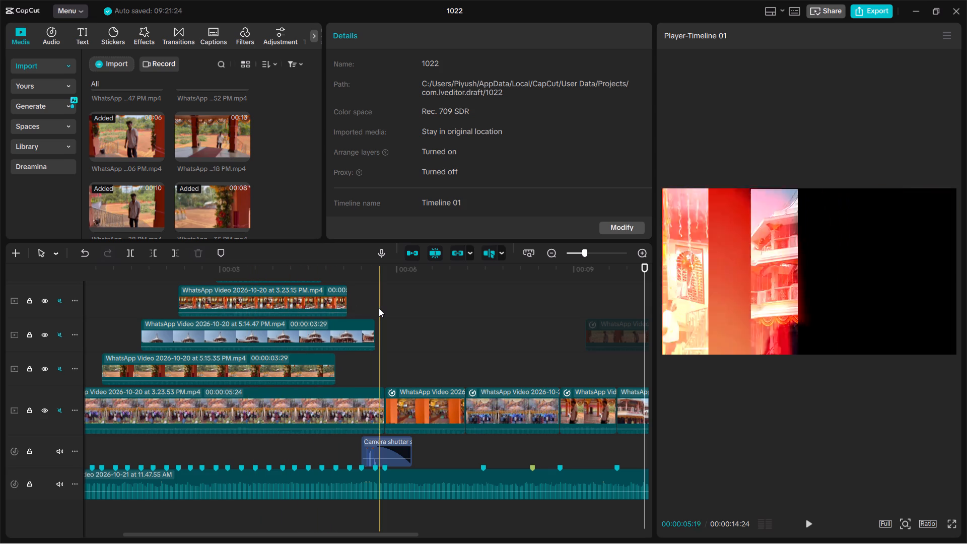
scroll(379, 308, left, 1)
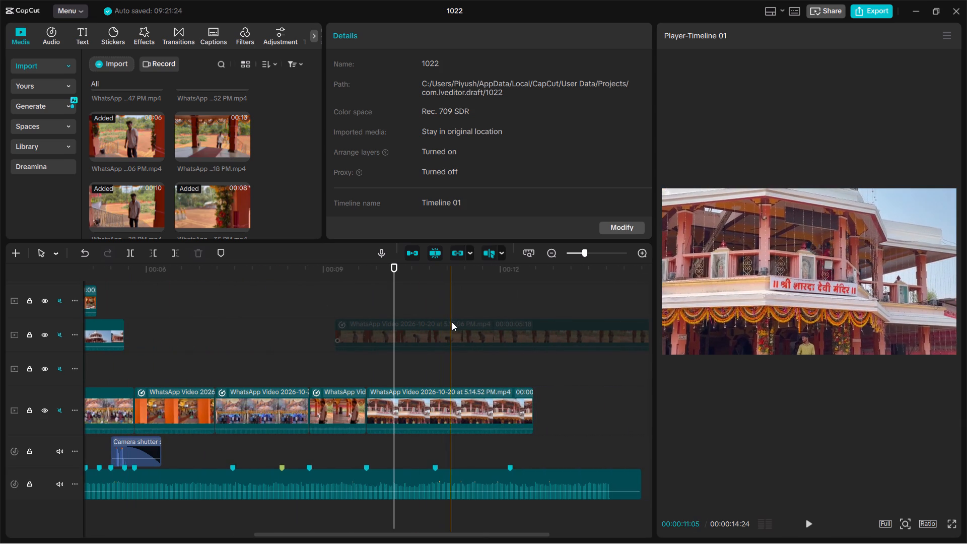
click(452, 322)
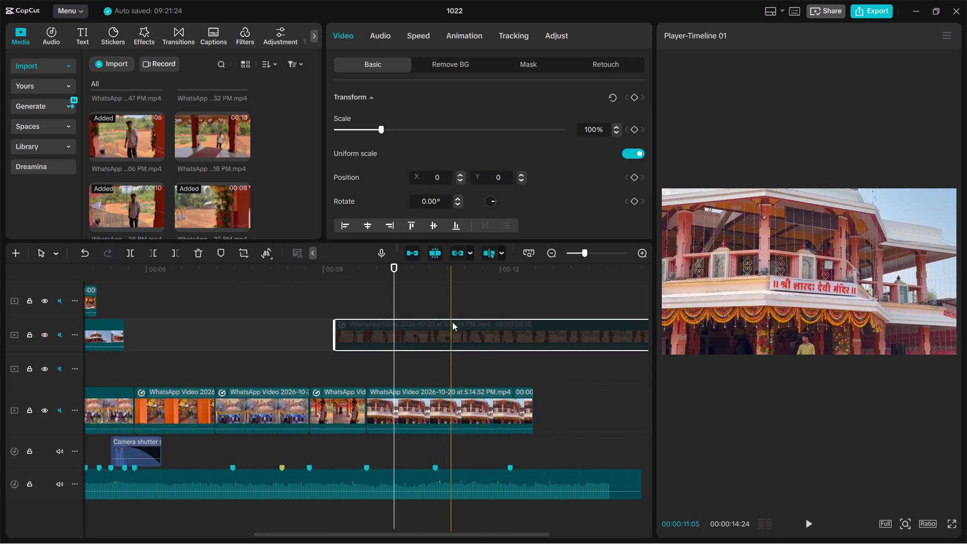
key(Delete)
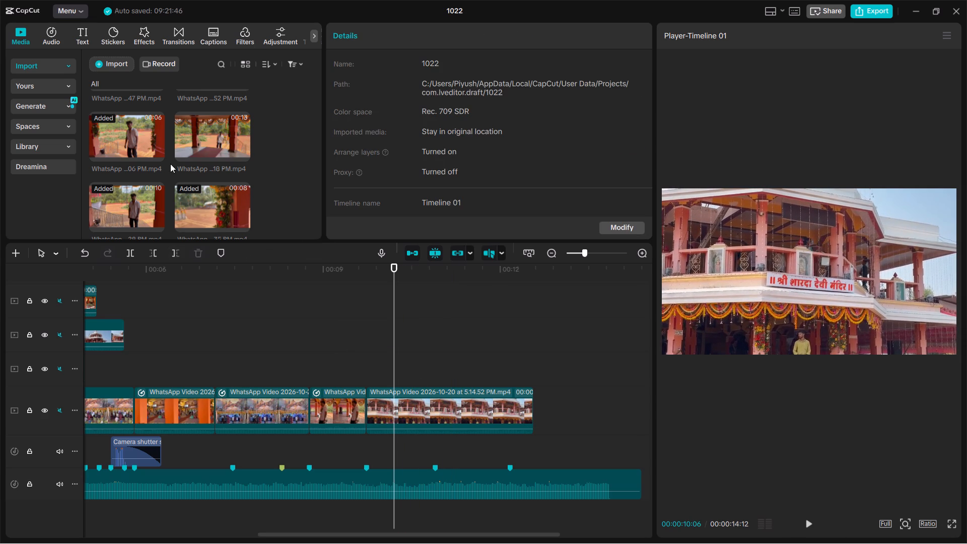
Insert the 5.14.47 PM temple clip from the media library into the main track before the 5.14.52 PM clip.
scroll(170, 164, up, 1)
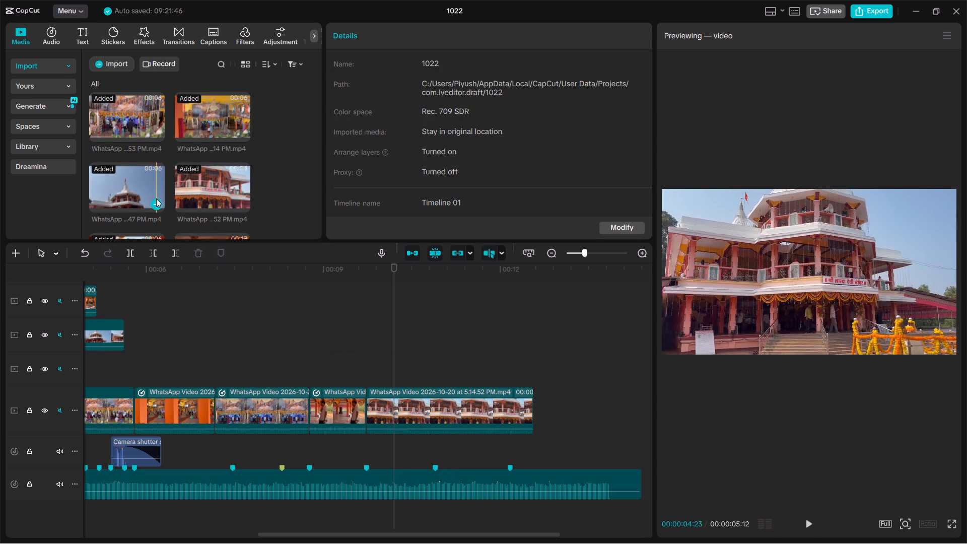
click(156, 205)
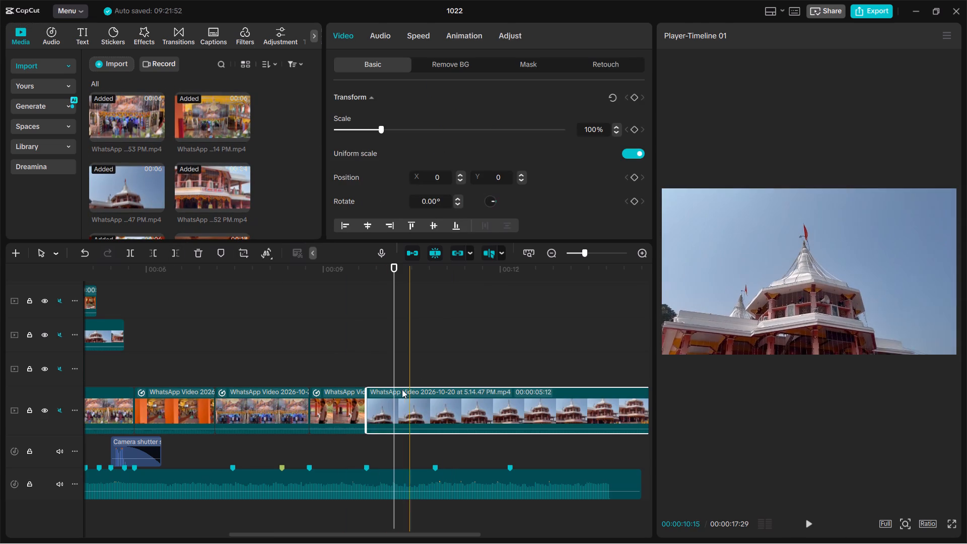
Trim the start of the 5.14.47 PM clip on the main track so it lasts 00:00:04:17.
scroll(382, 372, down, 1)
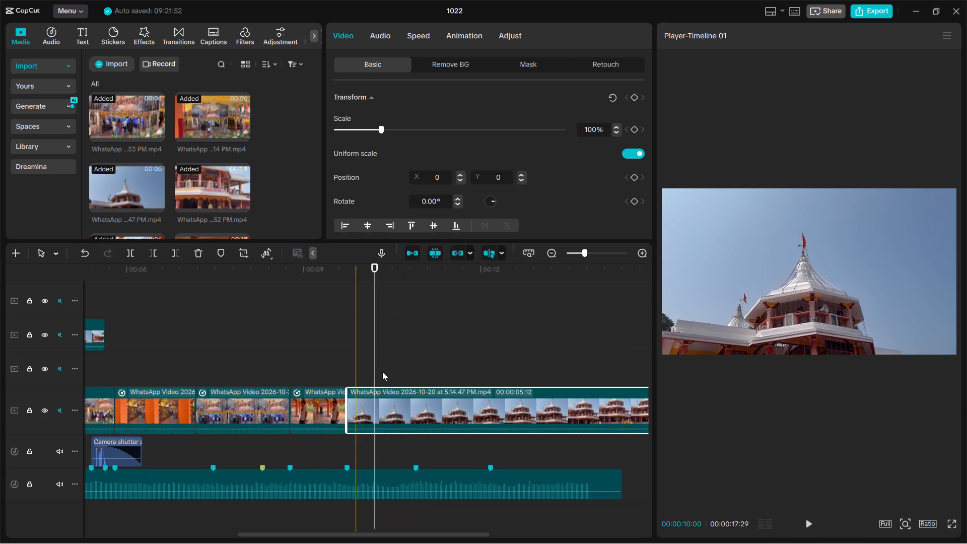
scroll(382, 372, down, 1)
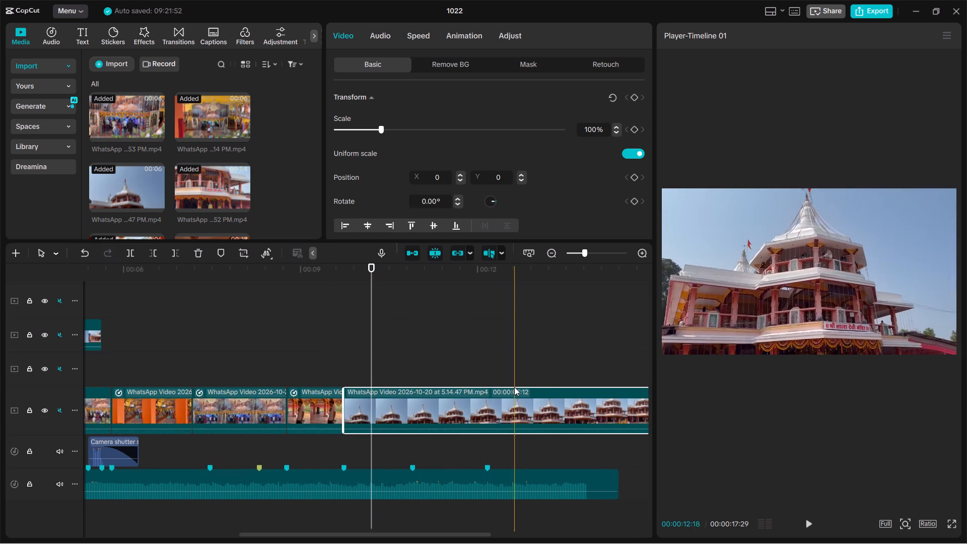
scroll(495, 353, left, 1)
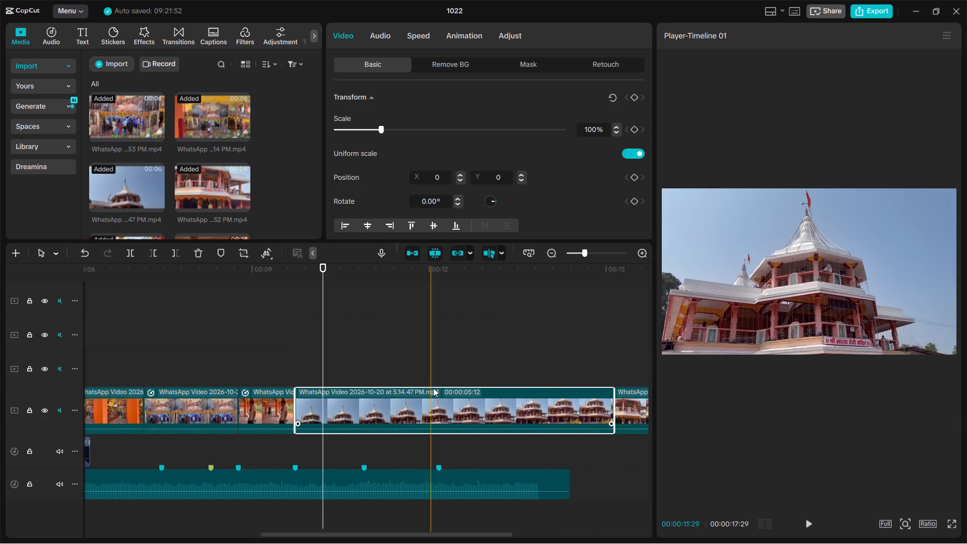
click(344, 407)
click(344, 407)
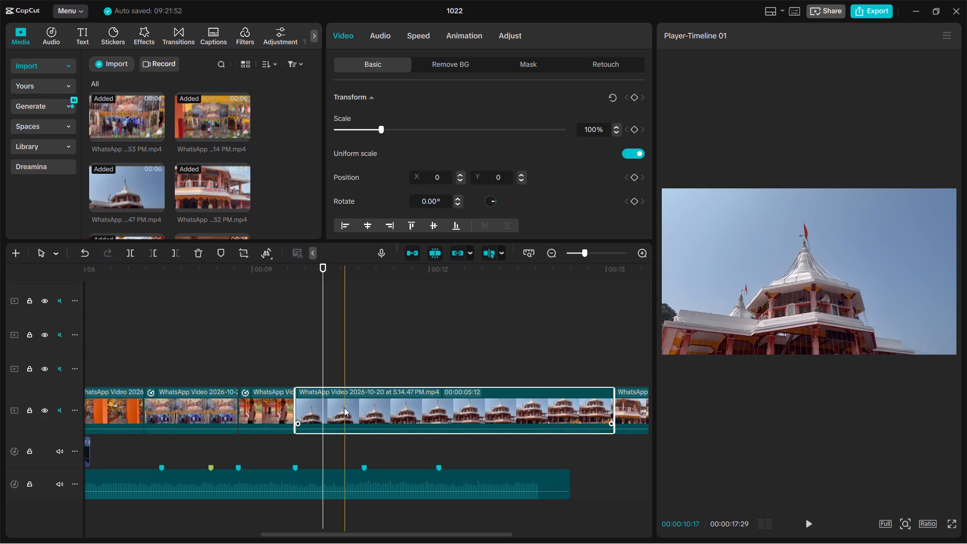
key(q)
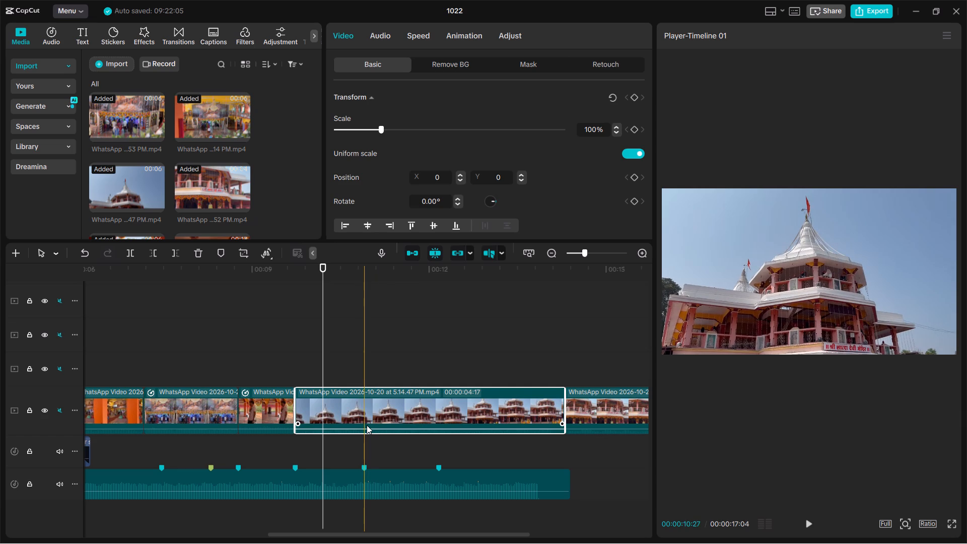
Trim the end of the 5.14.47 PM clip on the main track back to the beat marker at 00:00:10:27.
key(q)
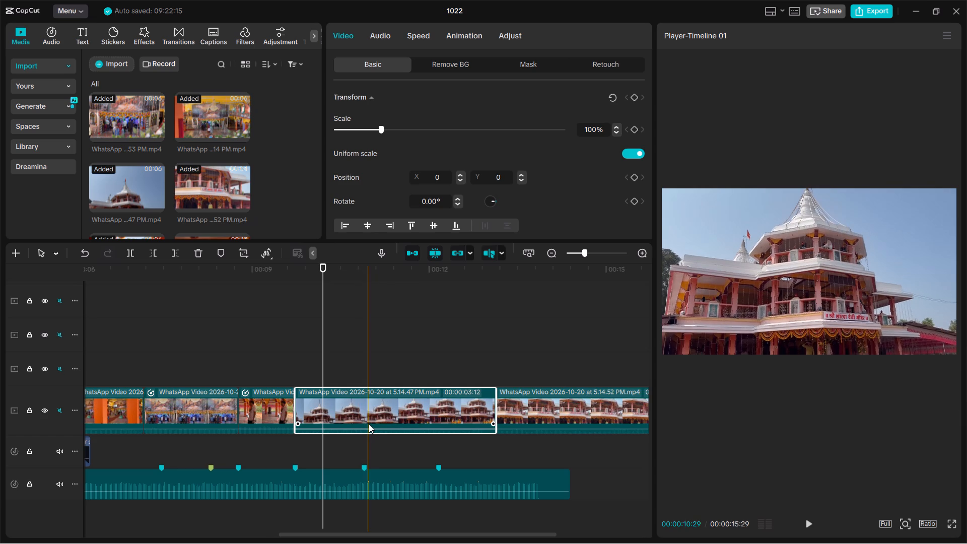
key(ctrl+z)
key(w)
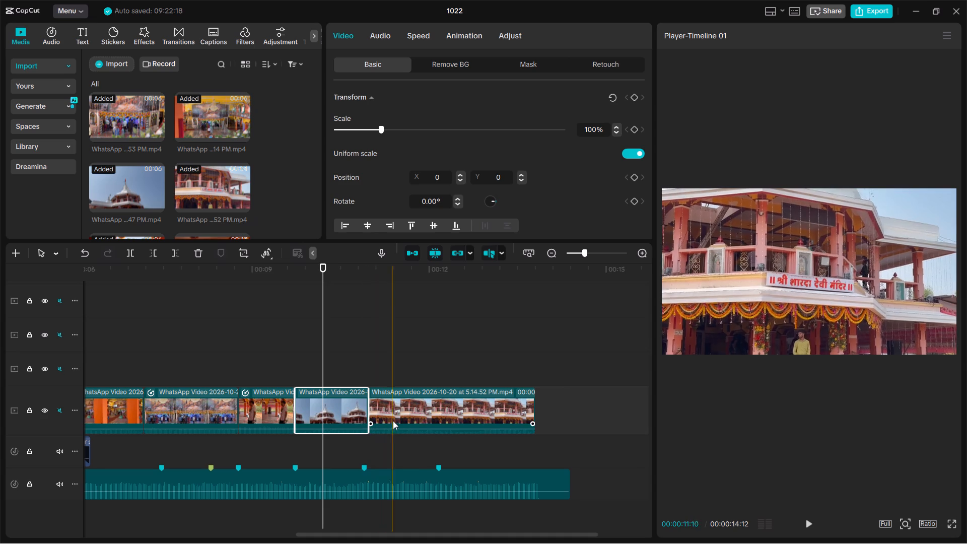
click(367, 407)
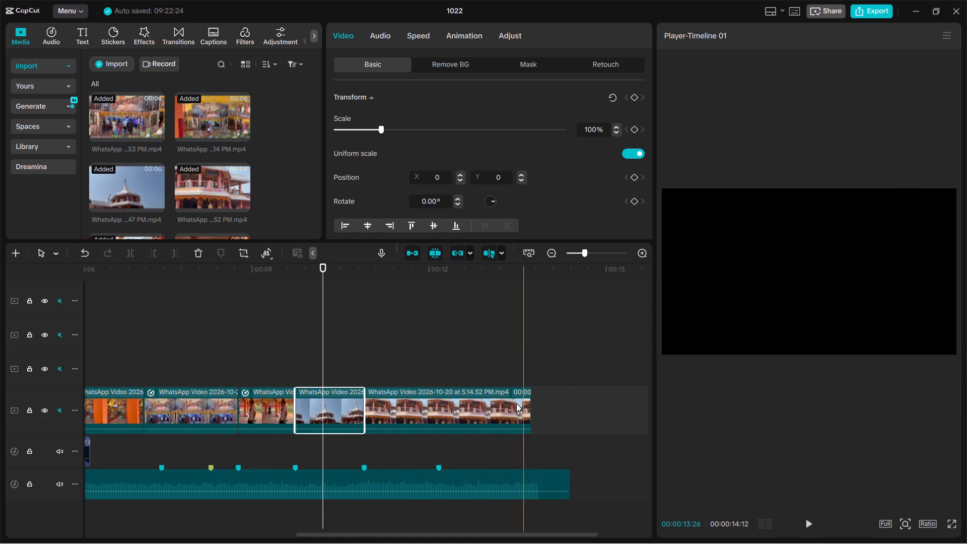
Review the sequence, and insert the 5.15.35 PM clip between the 5.14.47 PM and 5.14.52 PM clips on the main track.
scroll(317, 376, right, 5)
click(117, 341)
key(space)
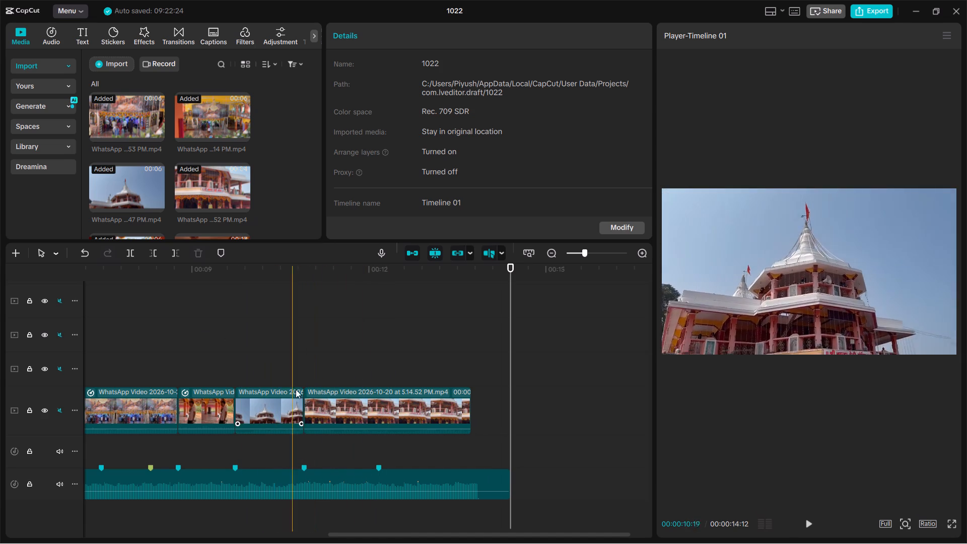
scroll(232, 363, right, 1)
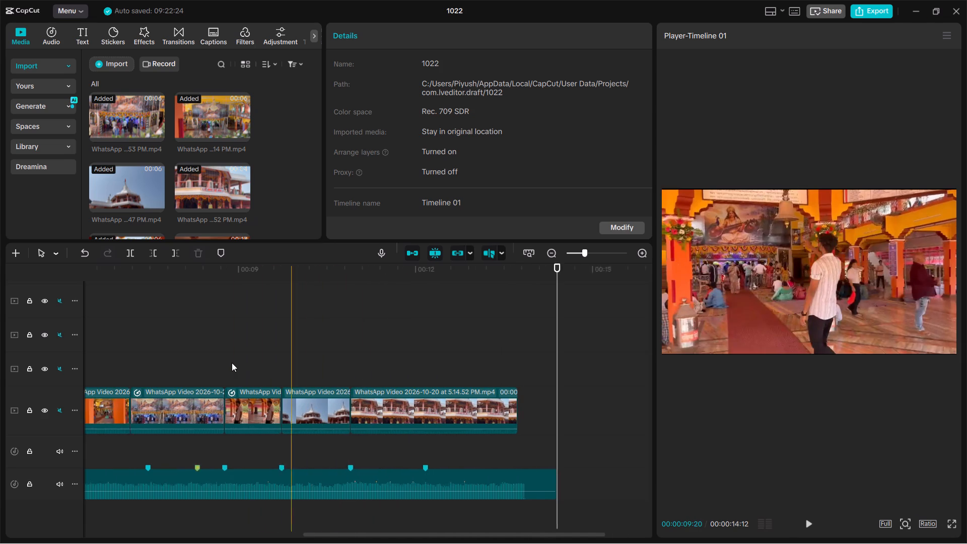
scroll(232, 363, right, 1)
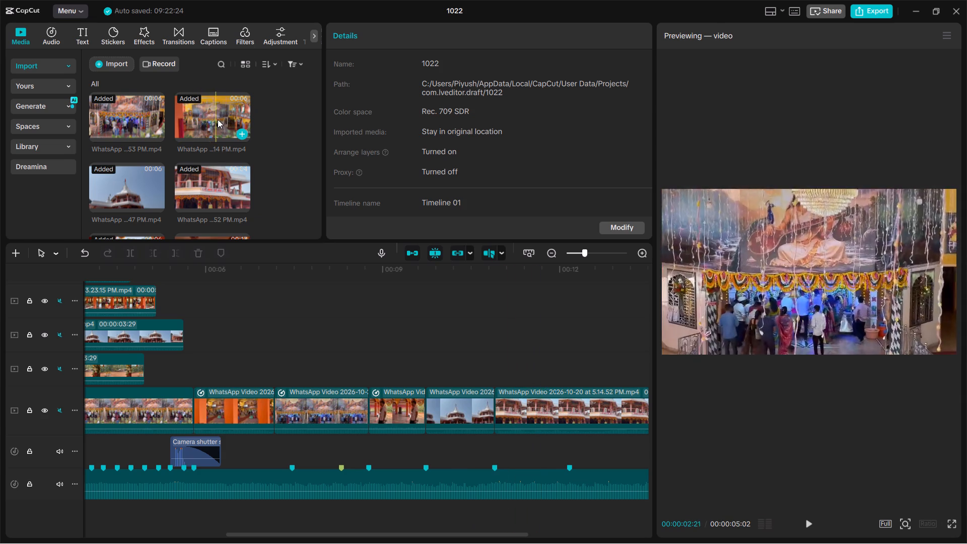
scroll(223, 120, up, 1)
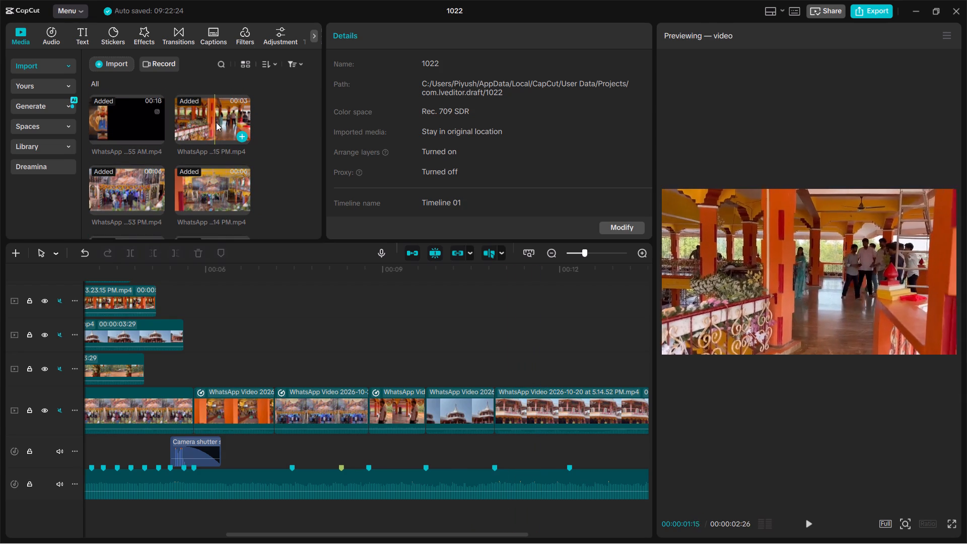
scroll(209, 129, up, 1)
scroll(156, 153, down, 1)
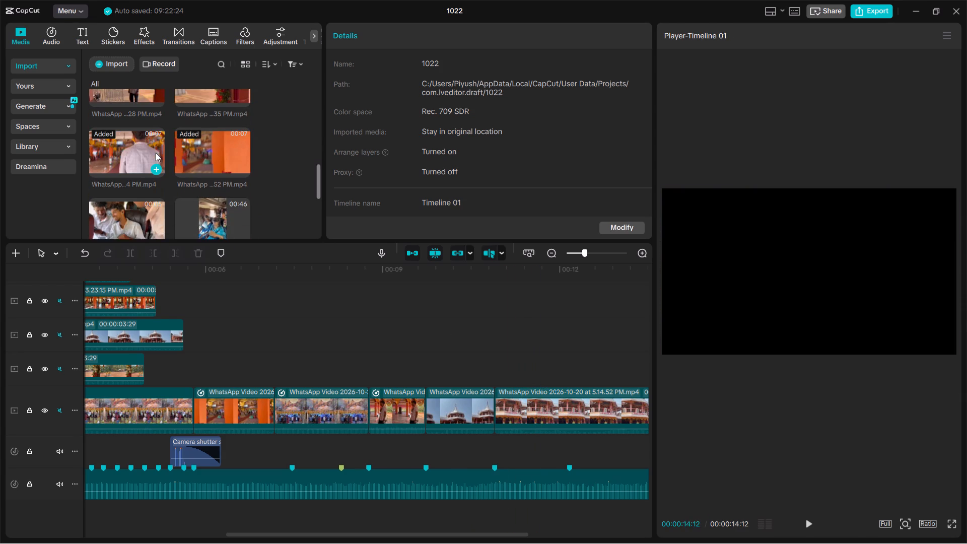
scroll(156, 153, down, 2)
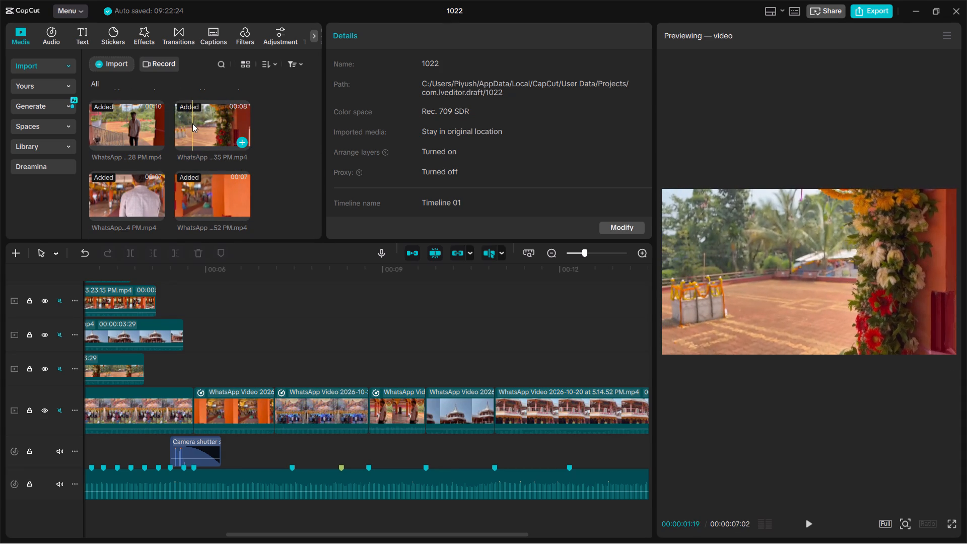
click(241, 141)
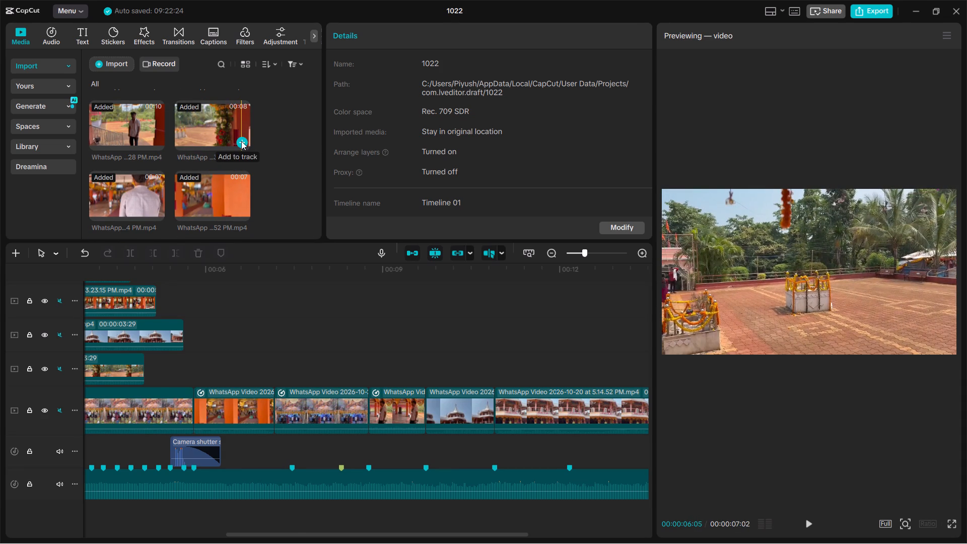
drag(447, 405, 290, 406)
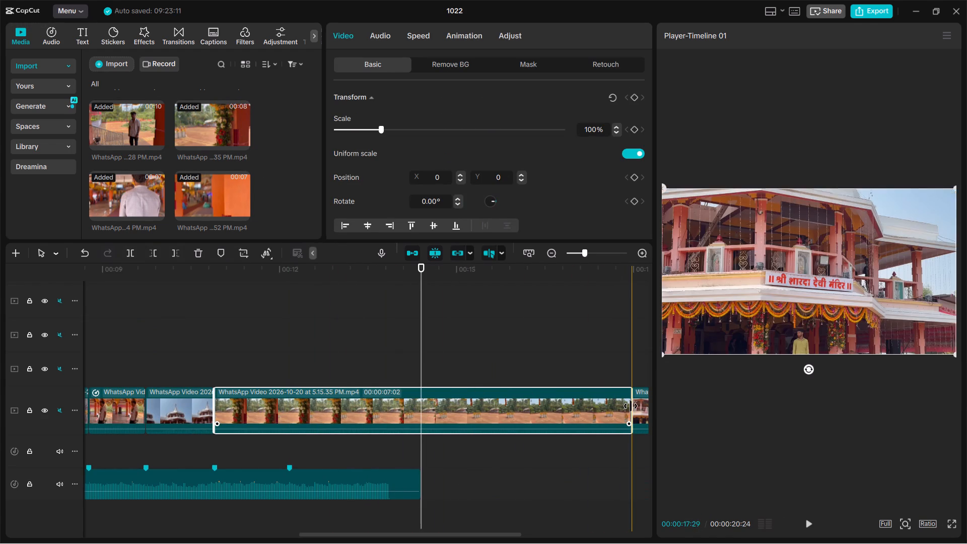
Trim the end of the main-track 5.15.35 PM clip back to the beat marker just after 00:00:12.
drag(631, 406, 313, 417)
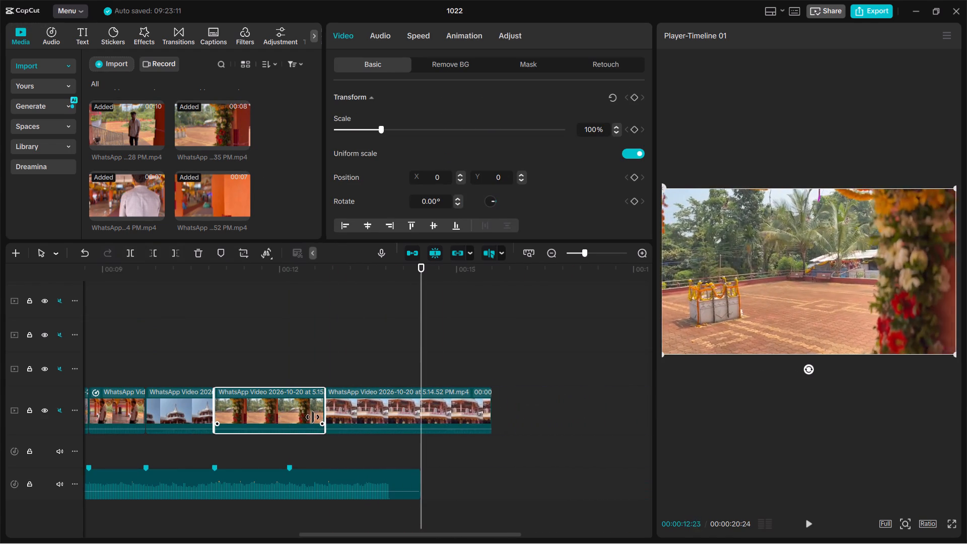
drag(313, 417, 287, 420)
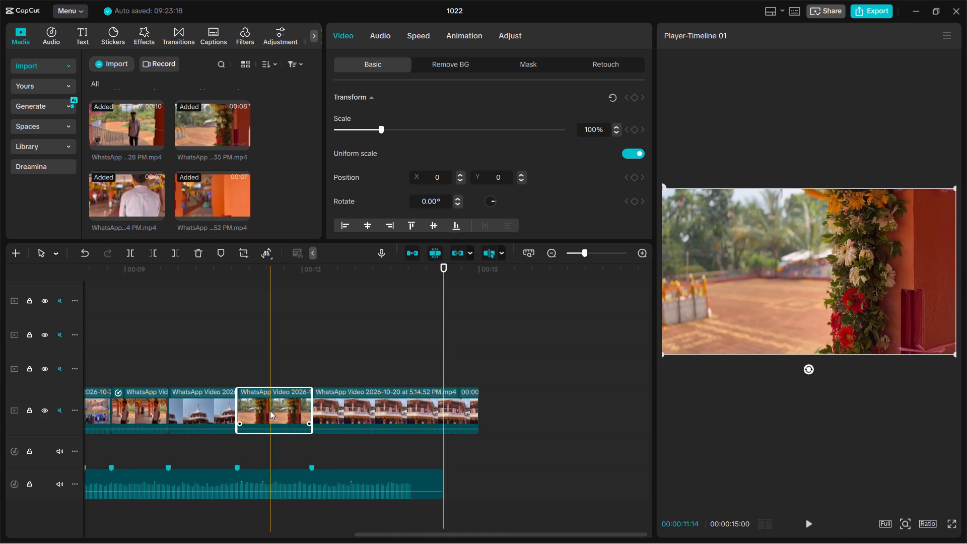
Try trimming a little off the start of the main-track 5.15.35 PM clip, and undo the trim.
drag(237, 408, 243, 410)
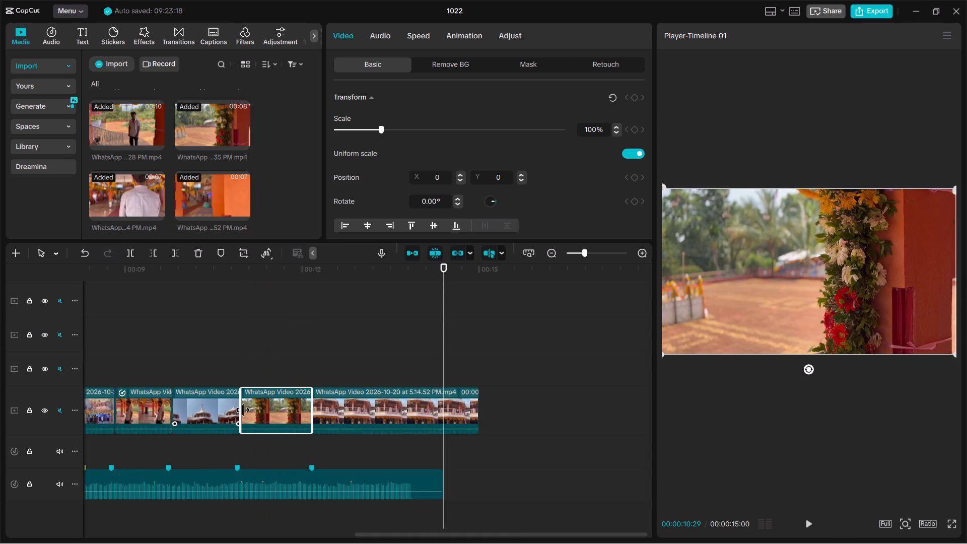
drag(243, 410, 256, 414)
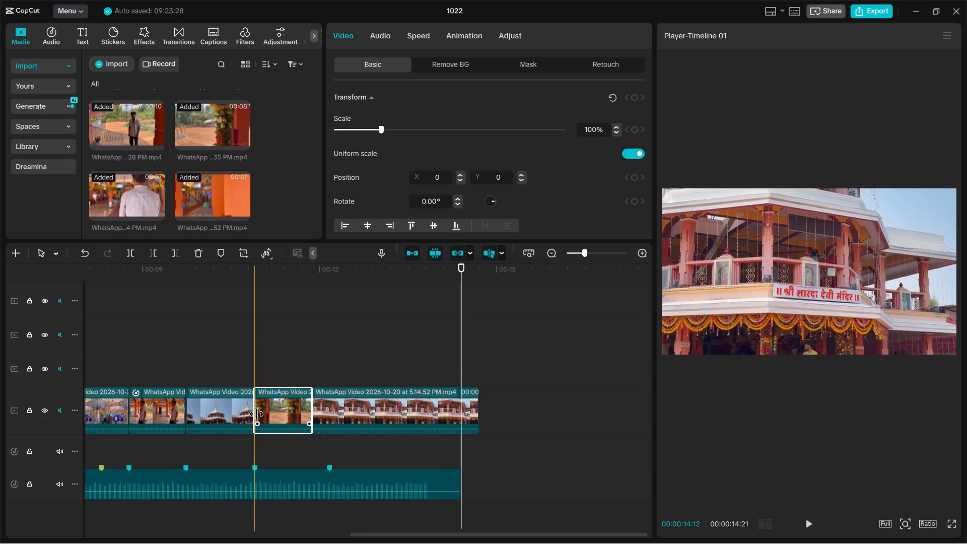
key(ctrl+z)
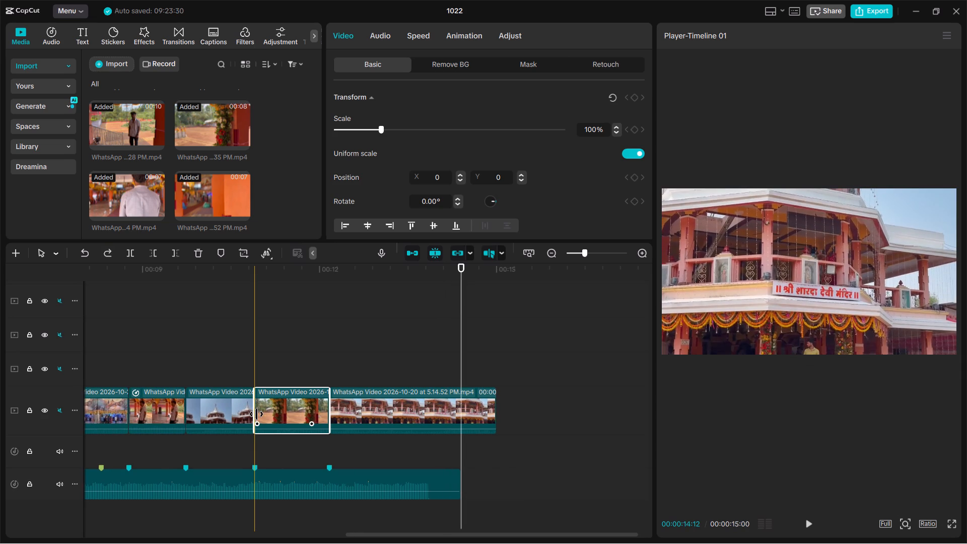
Move the main-track 5.14.47 PM clip ahead of the 5.15.28 PM clip so it directly follows the crowd clip.
scroll(256, 414, right, 7)
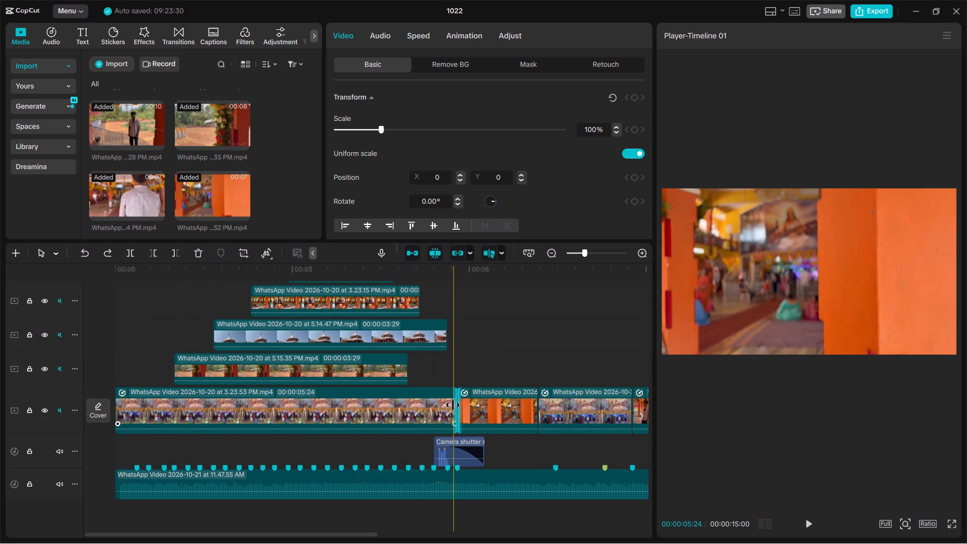
scroll(472, 404, left, 1)
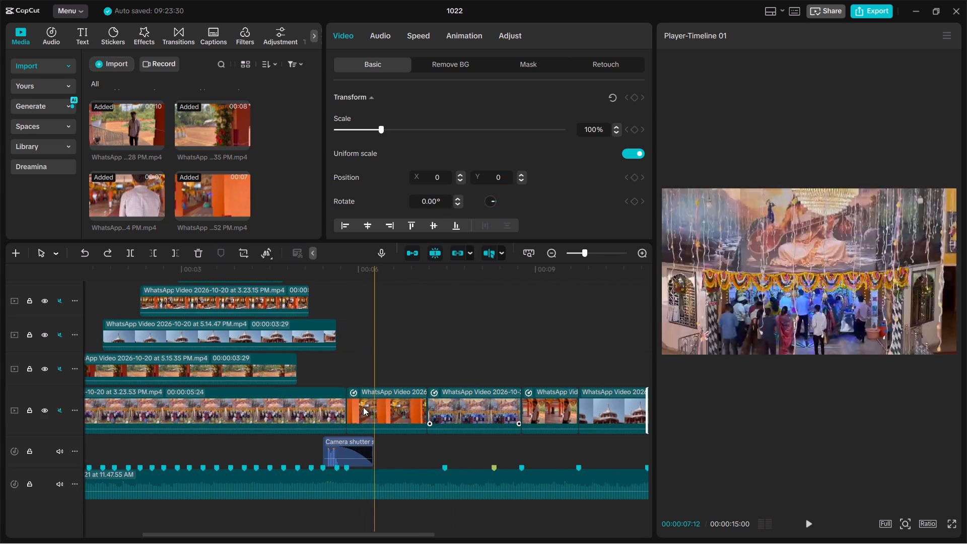
scroll(479, 416, left, 1)
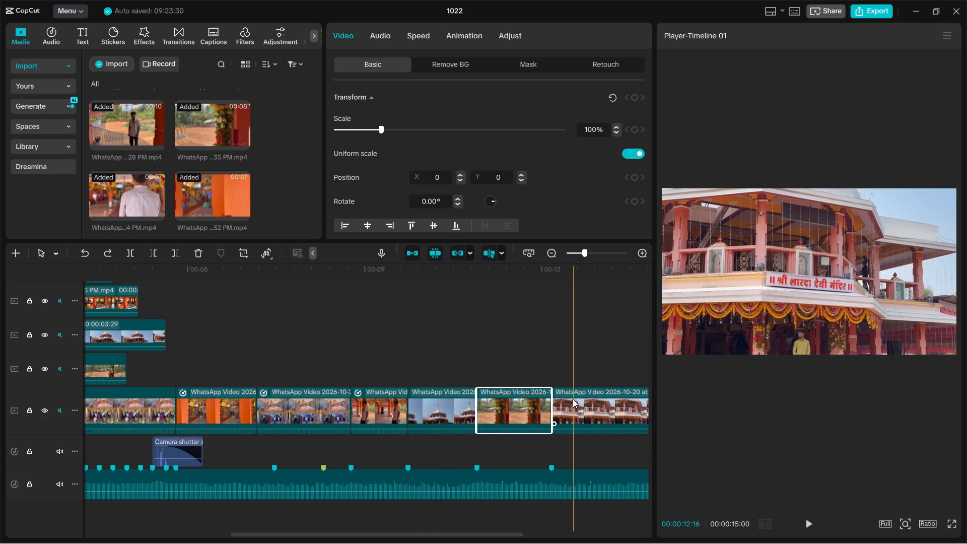
scroll(578, 397, left, 1)
scroll(441, 407, right, 1)
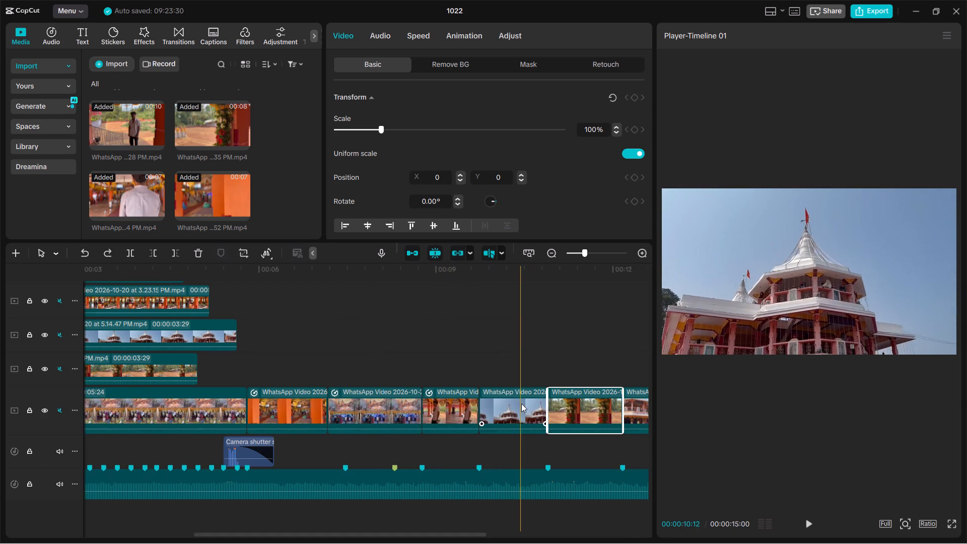
drag(523, 404, 451, 406)
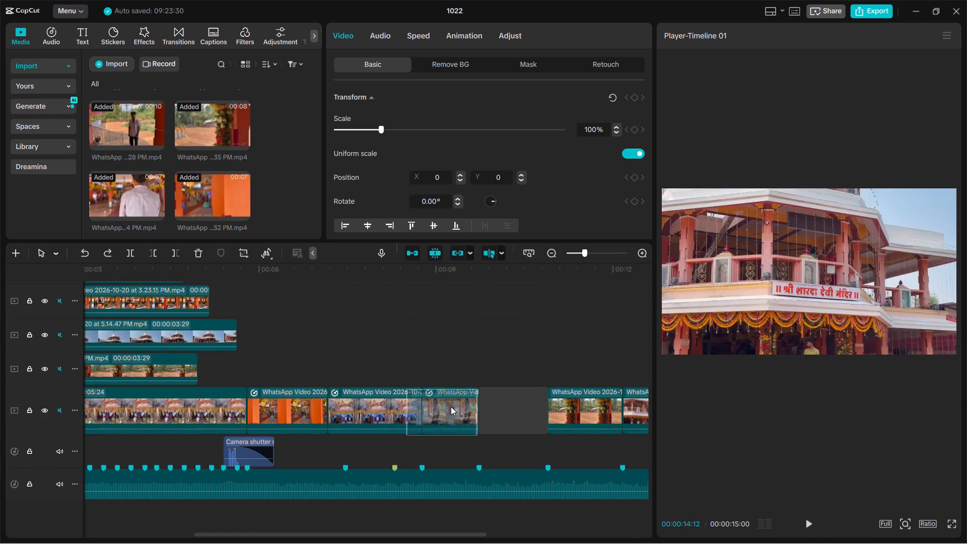
drag(451, 406, 459, 408)
drag(503, 409, 445, 408)
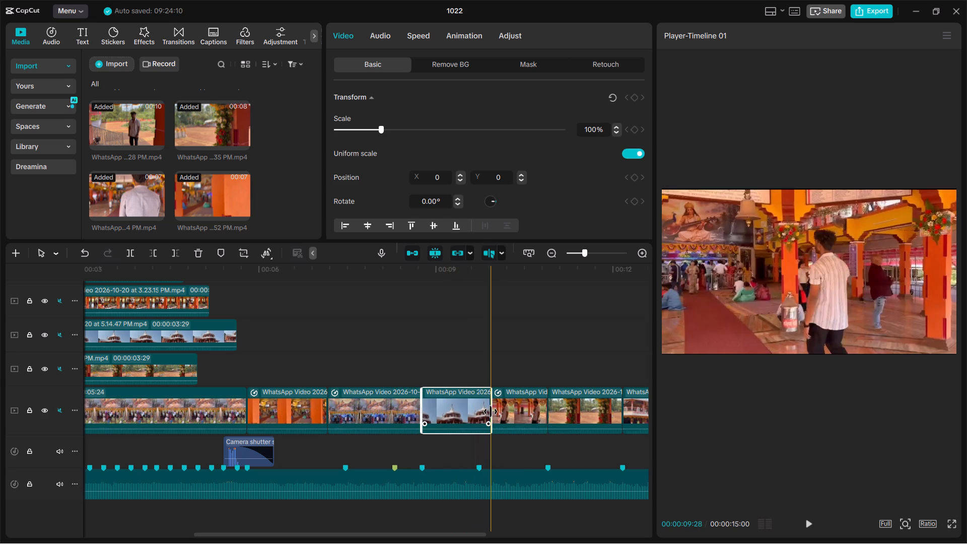
Trim the 5.14.47 PM clip's end to the beat marker at 00:00:09:22 and extend the 5.15.28 PM clip's end to the marker at 00:00:10:27.
drag(491, 412, 476, 419)
click(496, 415)
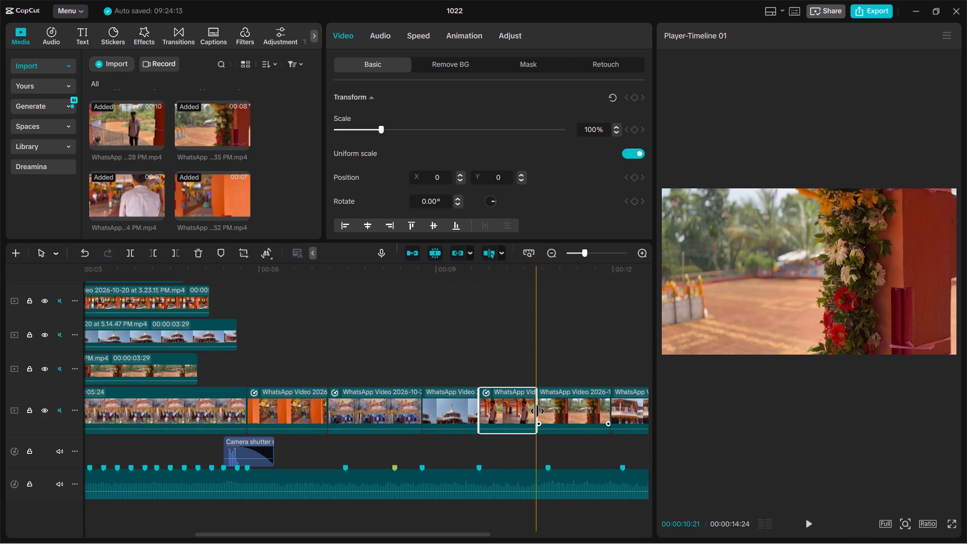
drag(537, 411, 544, 413)
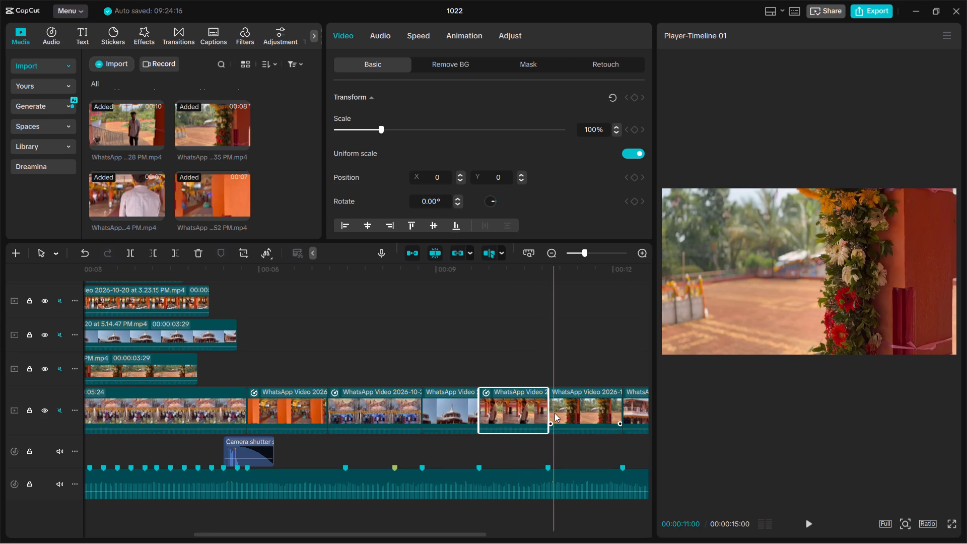
Play the whole timeline from the start to check the clip cuts against the music's beat markers.
scroll(542, 370, left, 1)
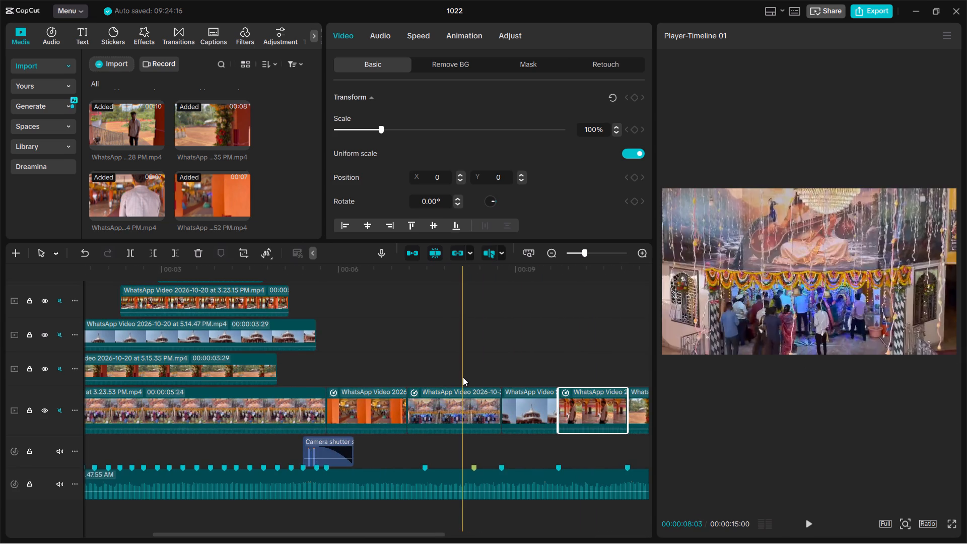
scroll(463, 377, right, 4)
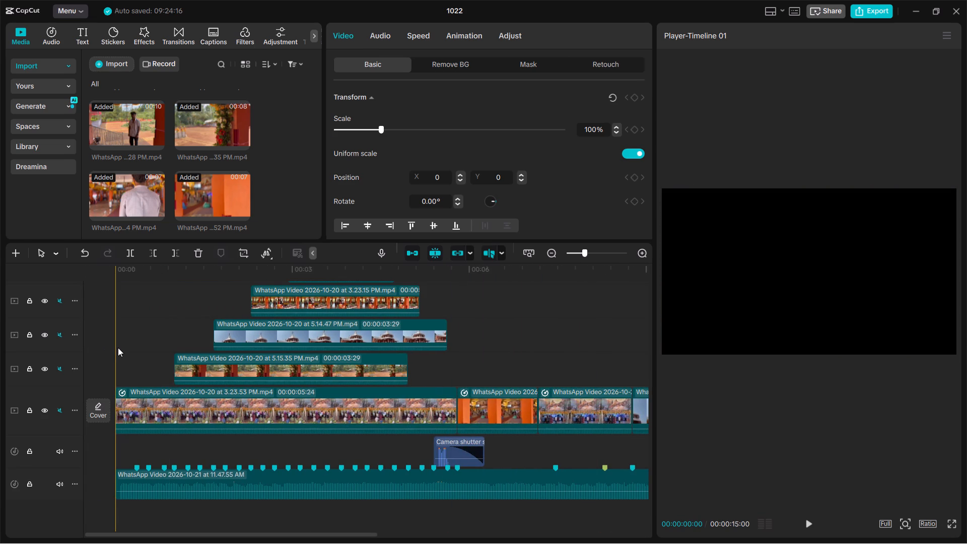
click(118, 348)
key(space)
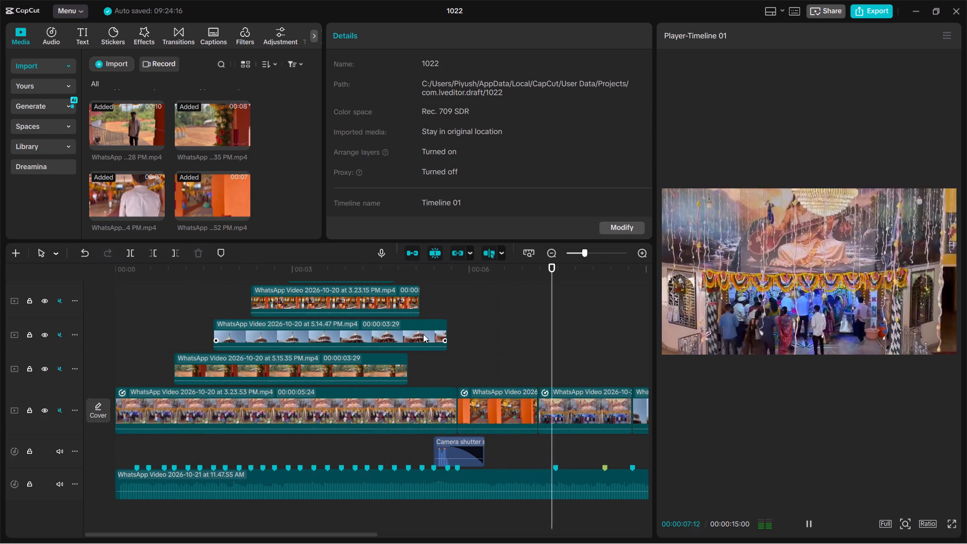
scroll(507, 313, left, 1)
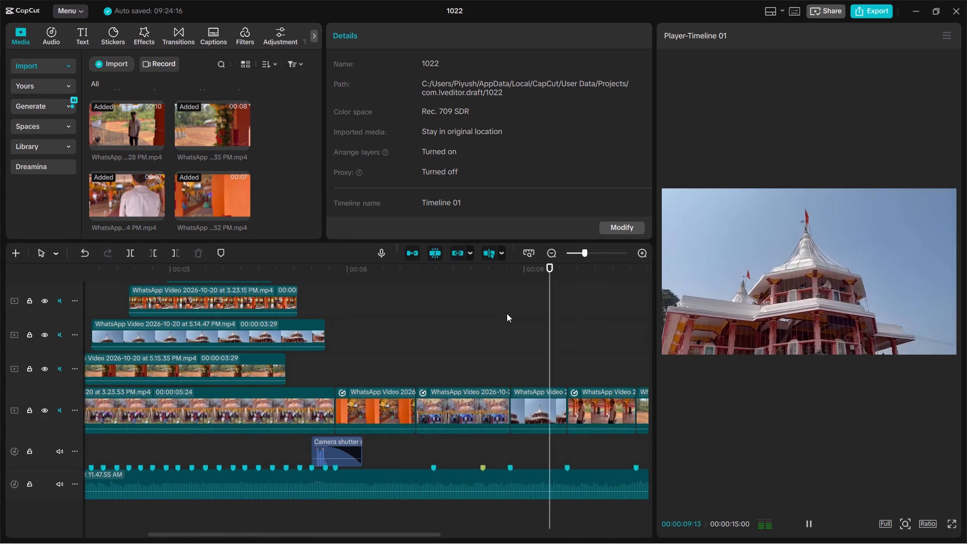
scroll(507, 313, left, 1)
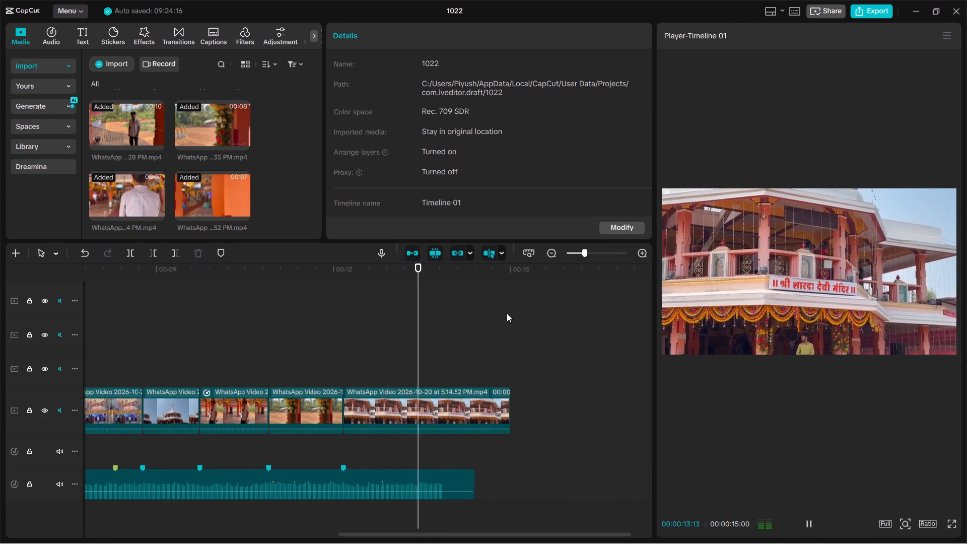
Add an opacity keyframe at 100% to the main-track 5.14.52 PM clip at 00:00:13:26.
scroll(471, 314, right, 2)
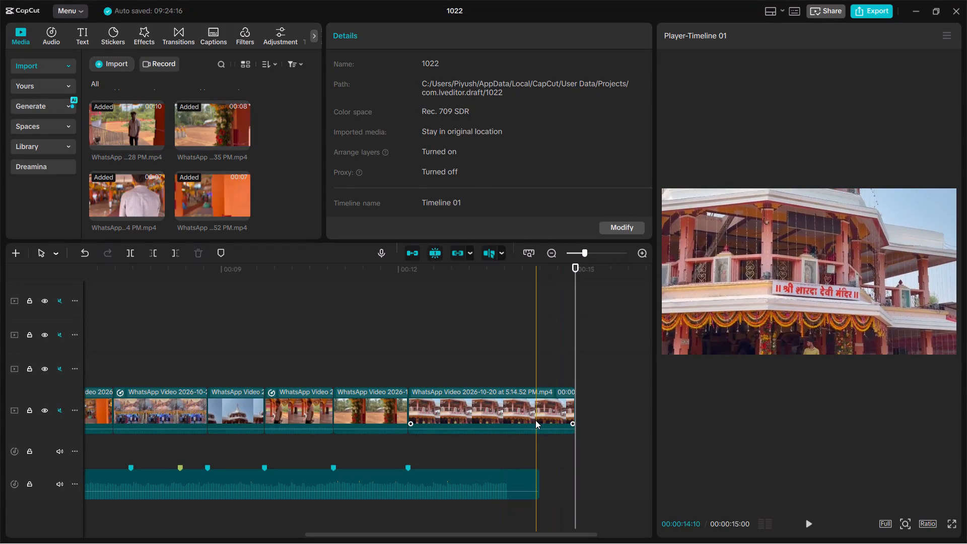
click(508, 396)
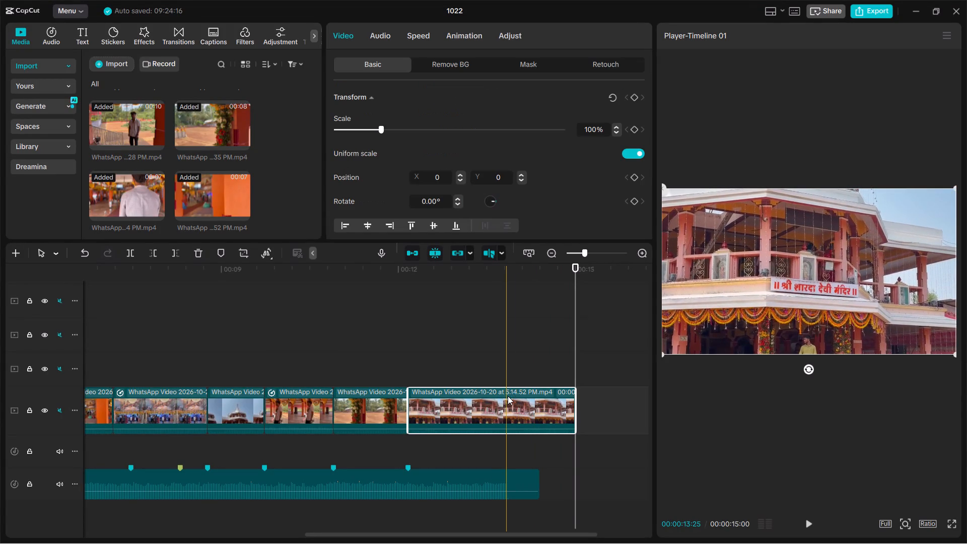
double_click(508, 396)
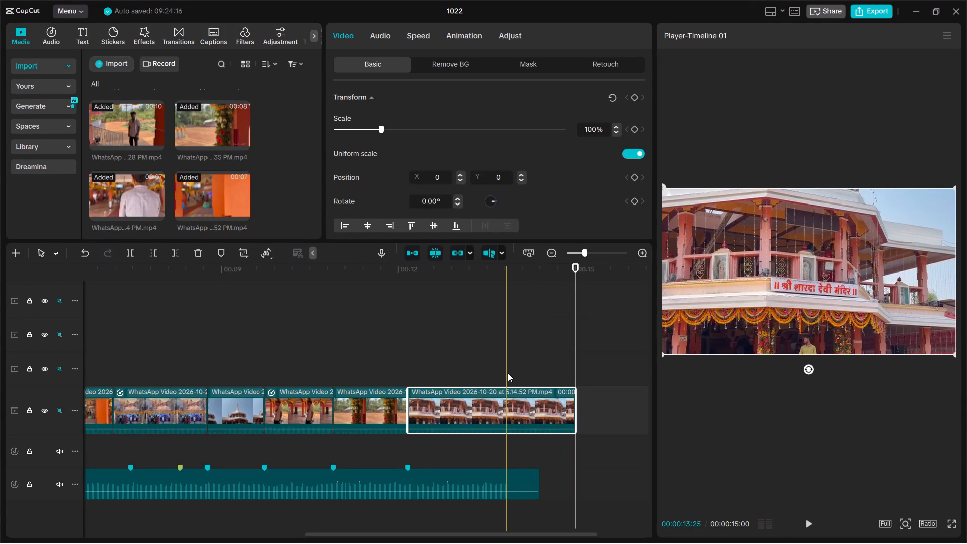
click(509, 363)
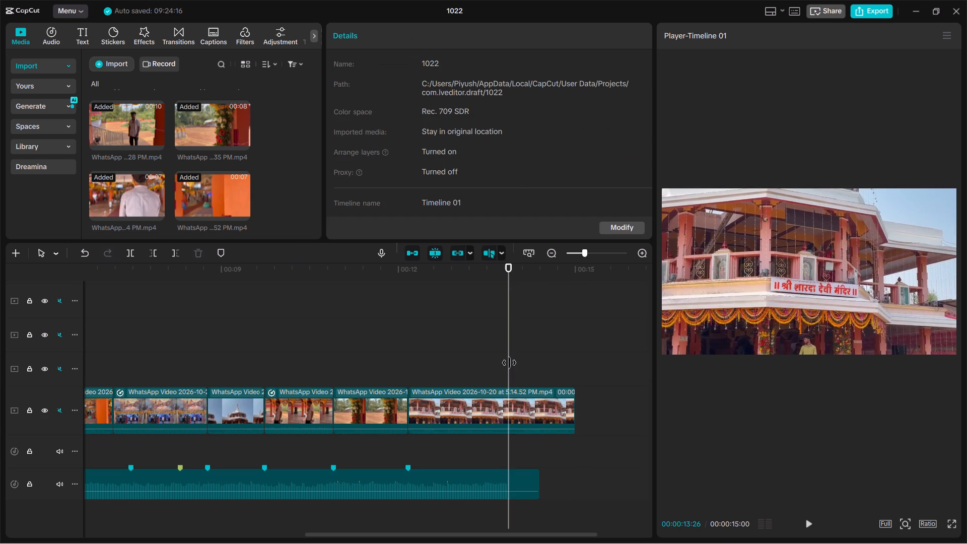
click(513, 401)
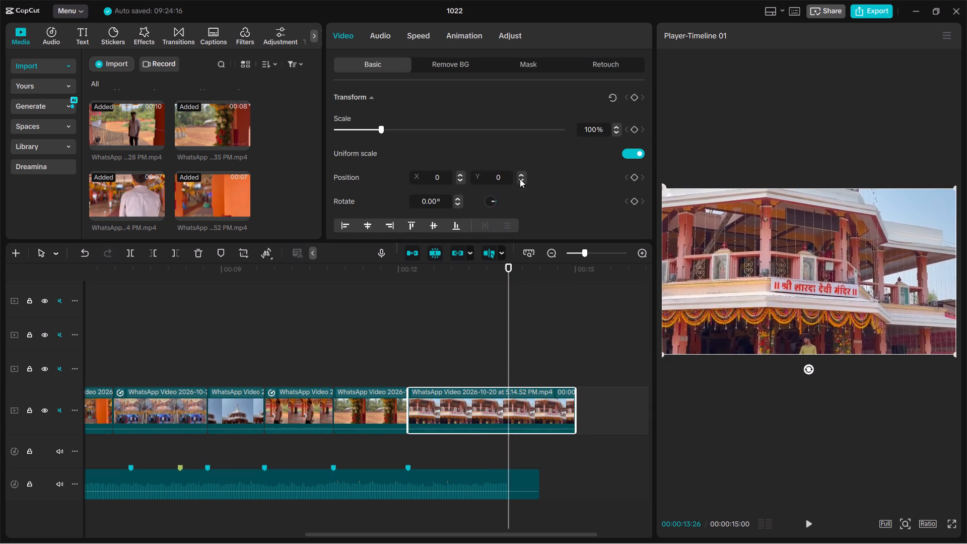
scroll(468, 144, down, 1)
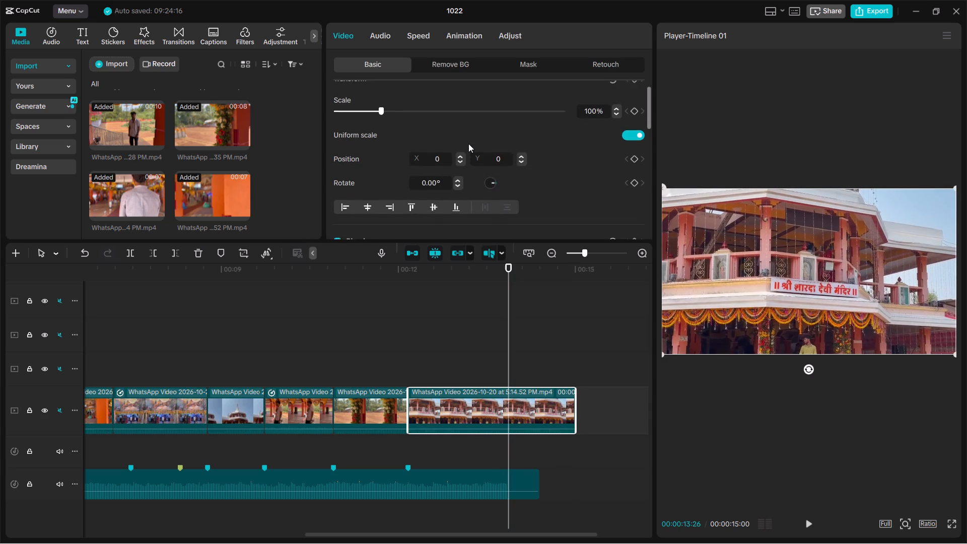
scroll(468, 144, down, 1)
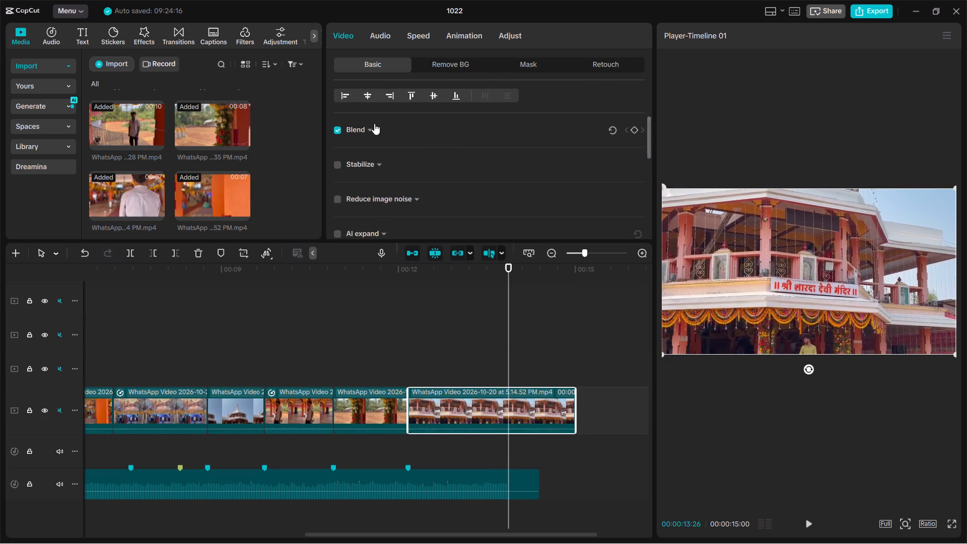
click(374, 123)
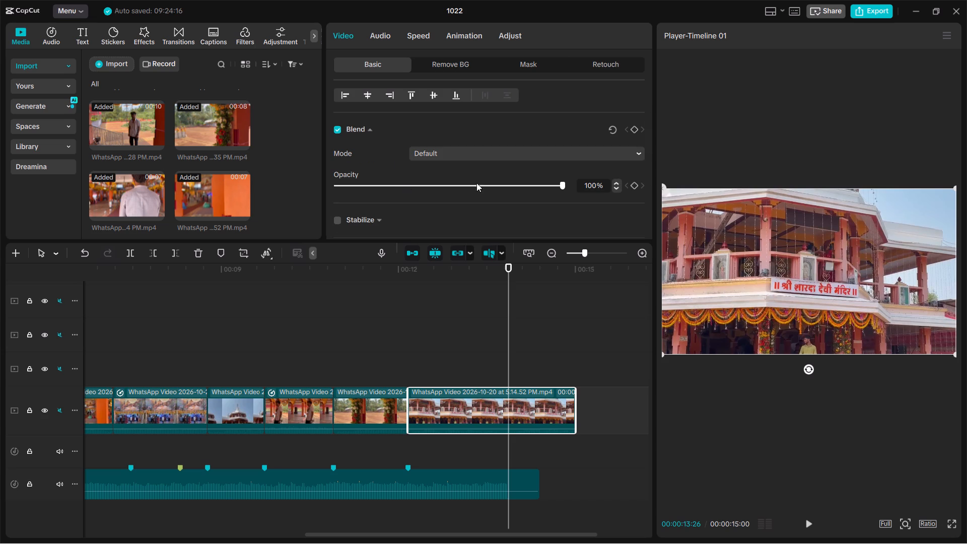
click(635, 185)
Set the 5.14.52 PM clip's opacity to 0% at its end, 00:00:15:00, to fade it out to black.
key(Right)
key(Right)
key(Right)
key(Right)
key(Right)
key(Right)
key(Right)
key(Right)
key(Right)
key(Right)
key(Right)
key(Right)
key(Right)
key(Right)
key(Right)
key(Right)
key(Right)
key(Right)
key(Right)
key(Right)
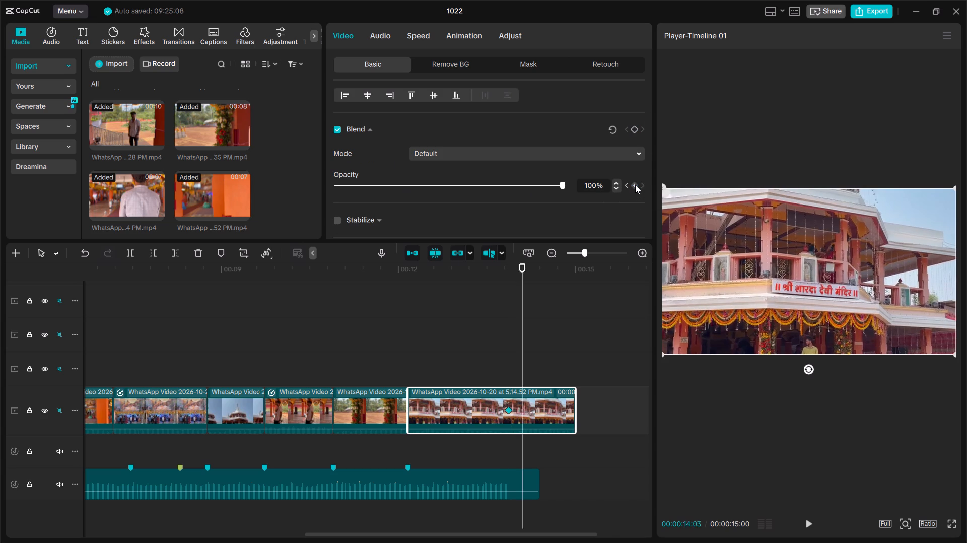
key(Right)
key(Right)
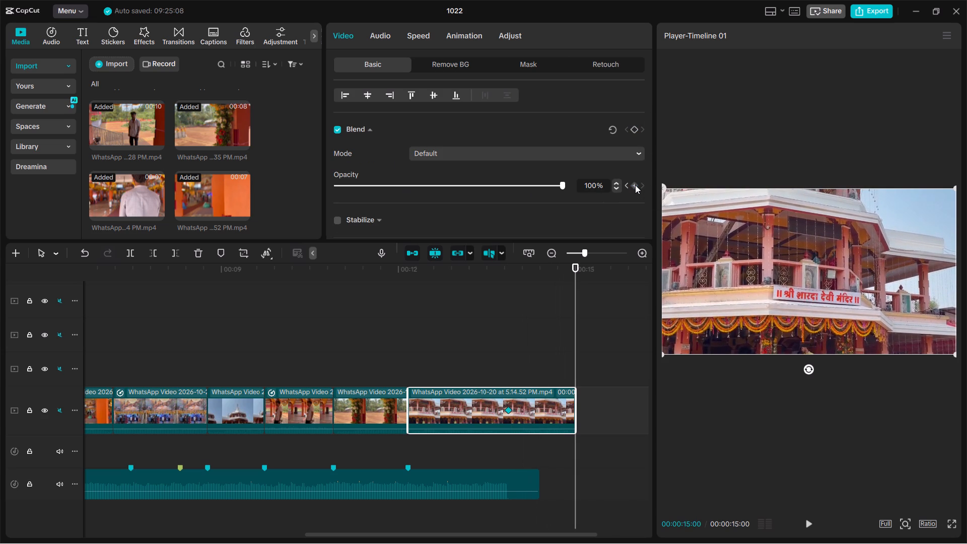
drag(557, 184, 301, 219)
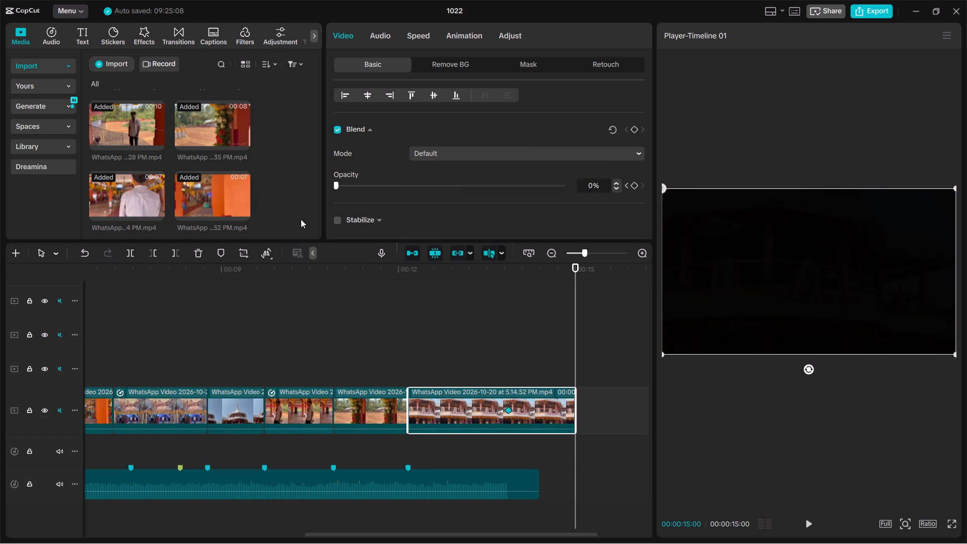
drag(301, 219, 299, 219)
Play back the last seconds of the timeline to check the closing clip's fade-out.
click(442, 342)
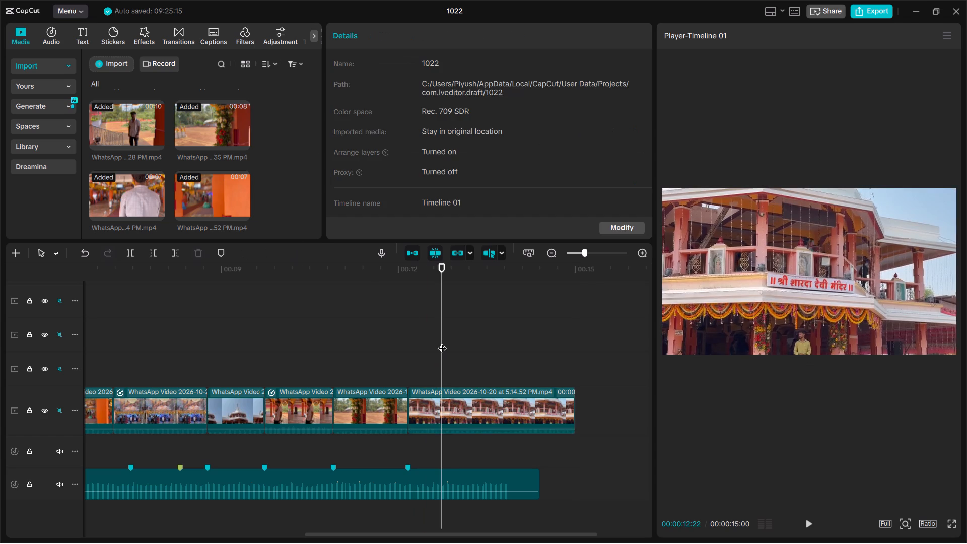
scroll(324, 352, right, 4)
scroll(324, 352, left, 2)
scroll(324, 352, right, 1)
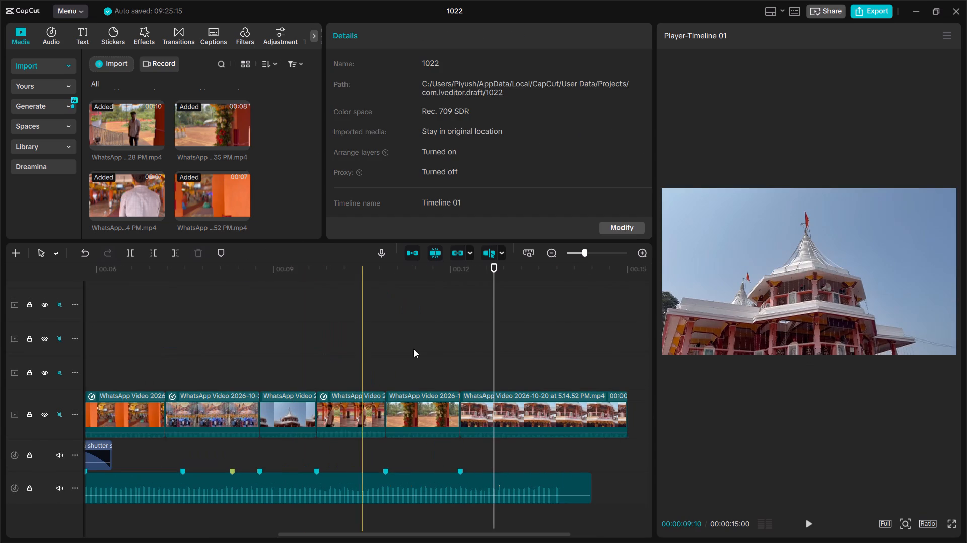
key(space)
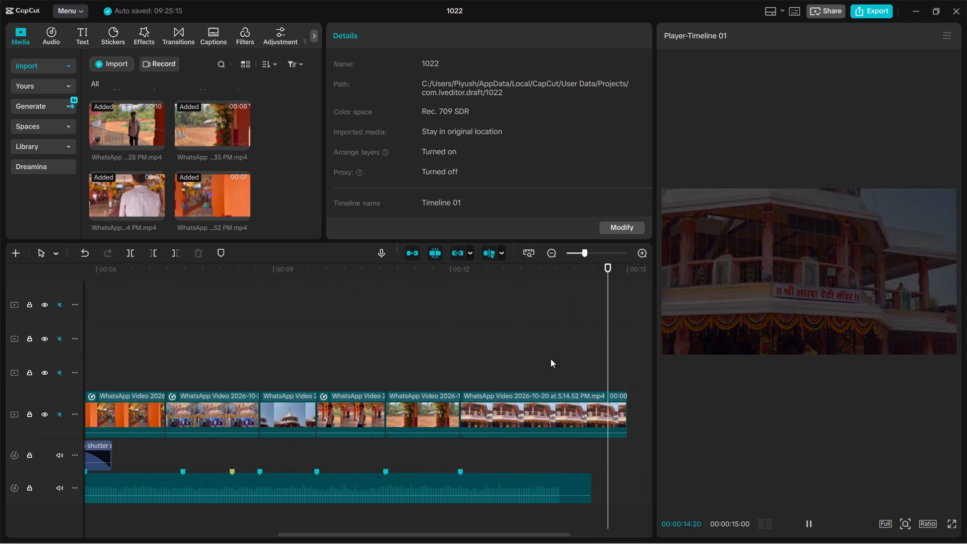
click(453, 359)
key(space)
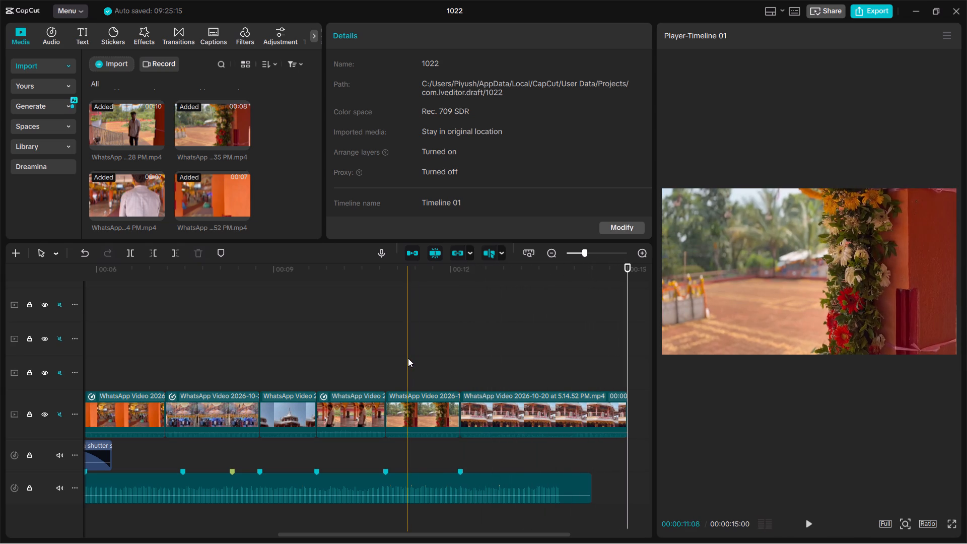
Delete the yellow-green marker just after 00:00:08 on the music clip.
scroll(408, 358, right, 1)
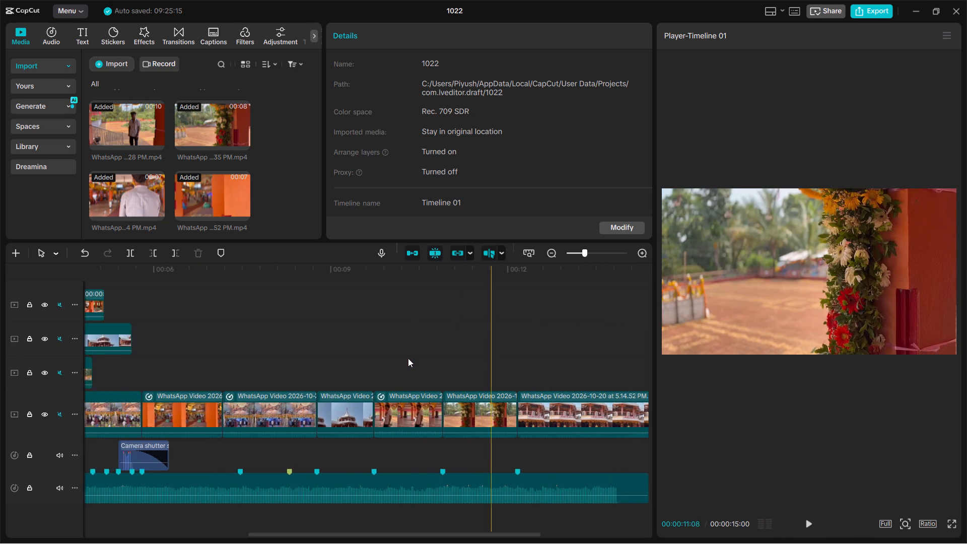
scroll(408, 358, right, 1)
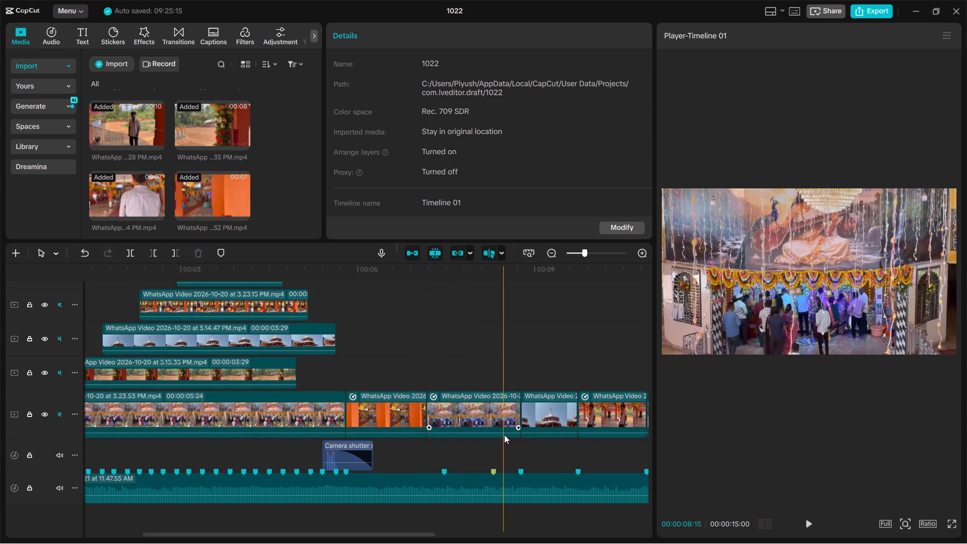
click(497, 467)
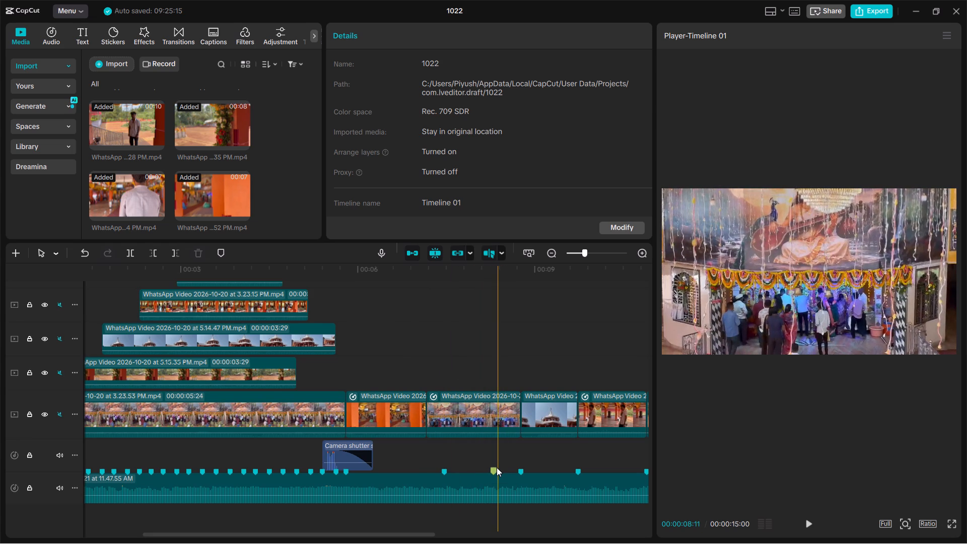
right_click(497, 467)
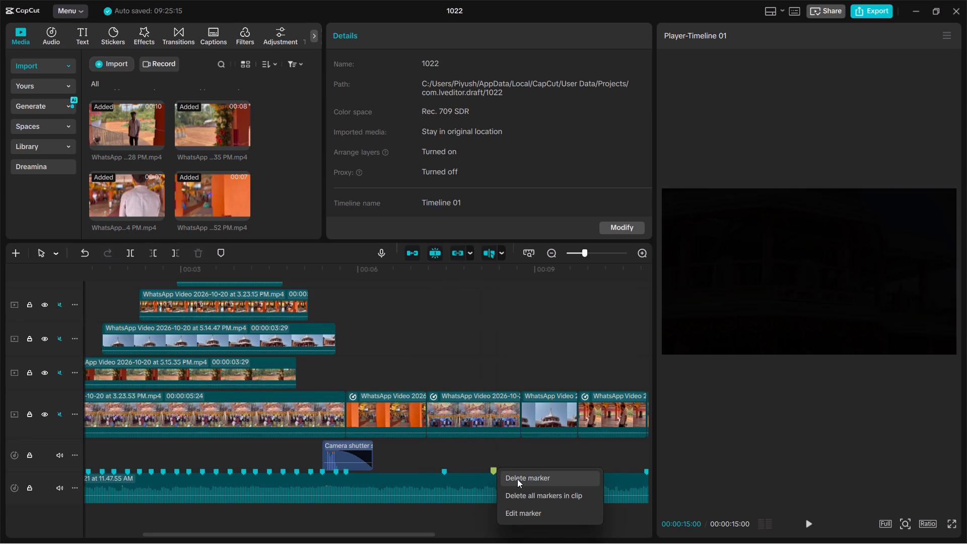
click(517, 479)
Play the full edit from 00:00:00:00 through to the end to review it.
scroll(369, 450, right, 2)
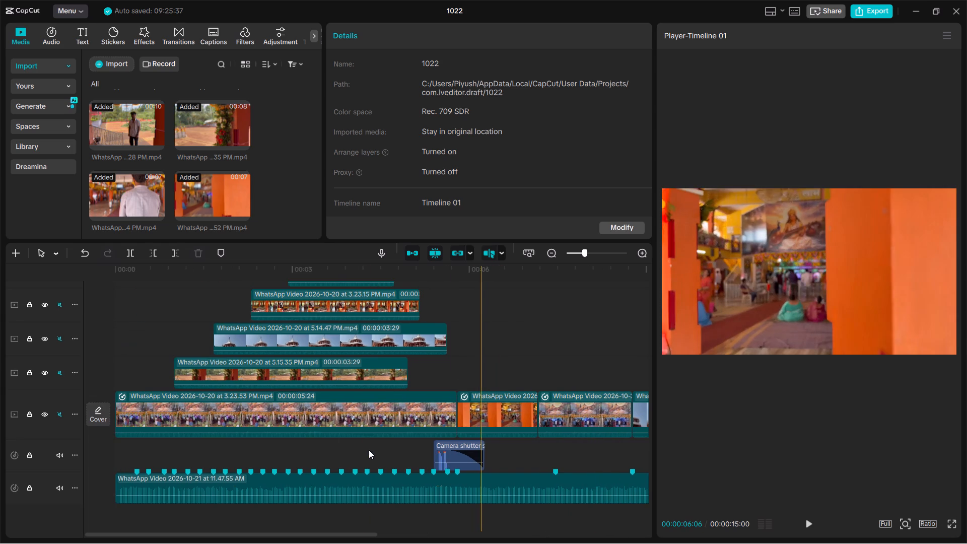
click(117, 377)
key(space)
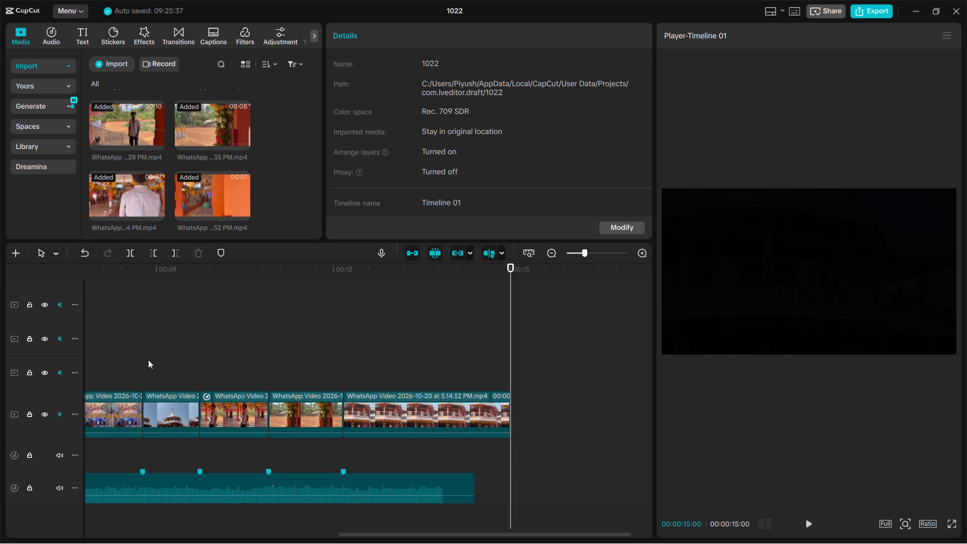
Browse the Trending transitions for one that suits the main-track cut at 00:00:07:05.
scroll(148, 360, down, 1)
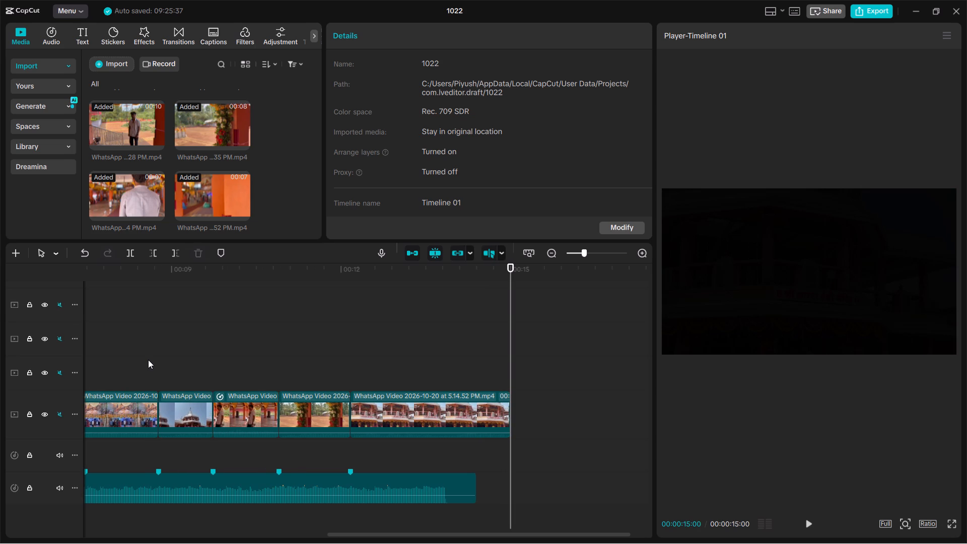
scroll(211, 382, right, 1)
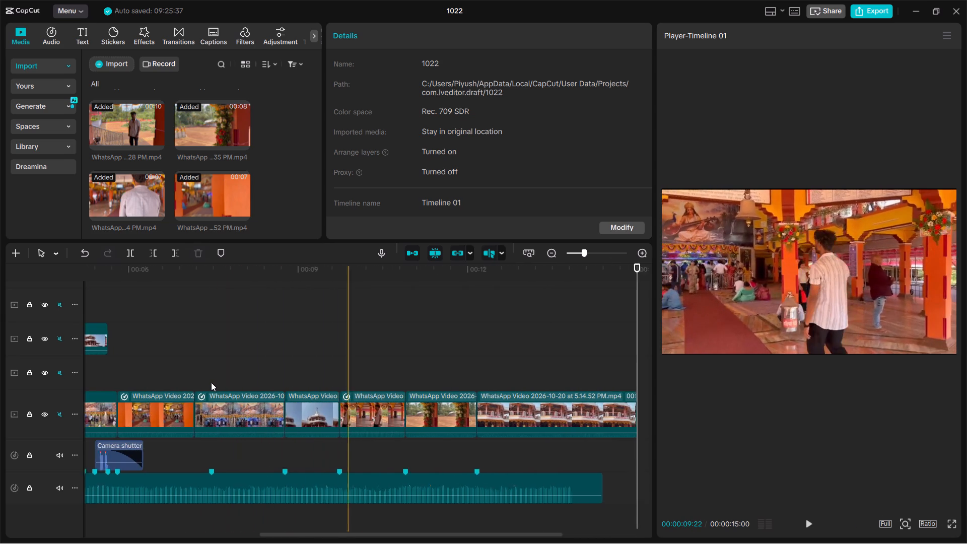
scroll(211, 382, right, 1)
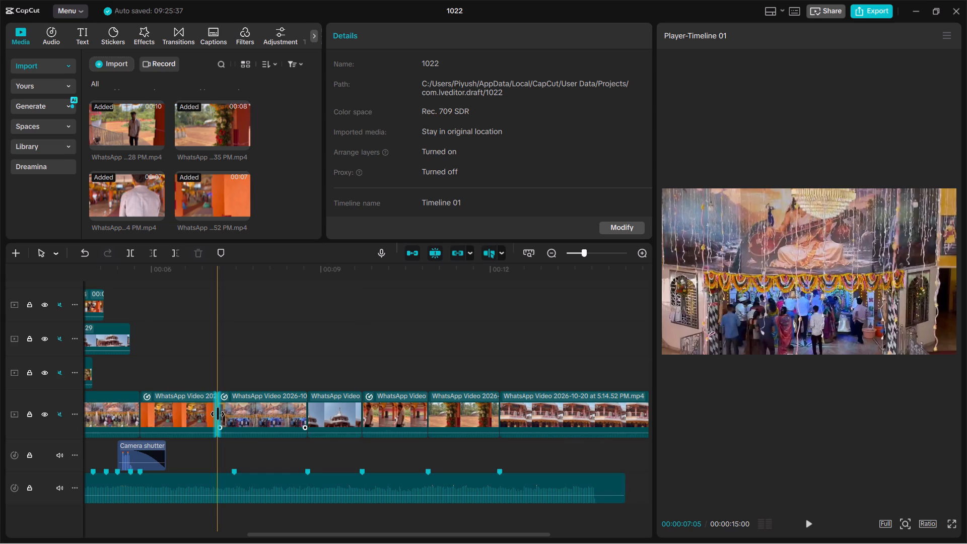
click(218, 414)
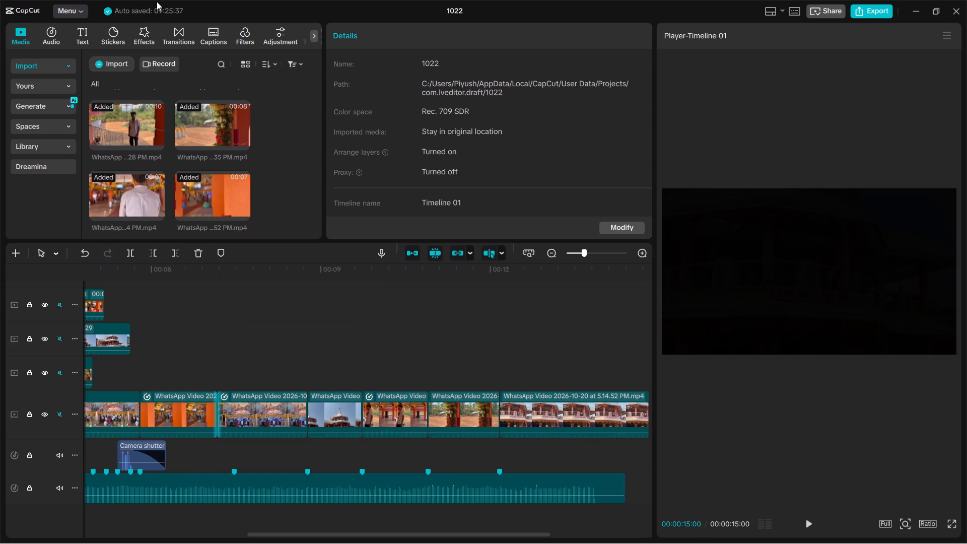
click(173, 34)
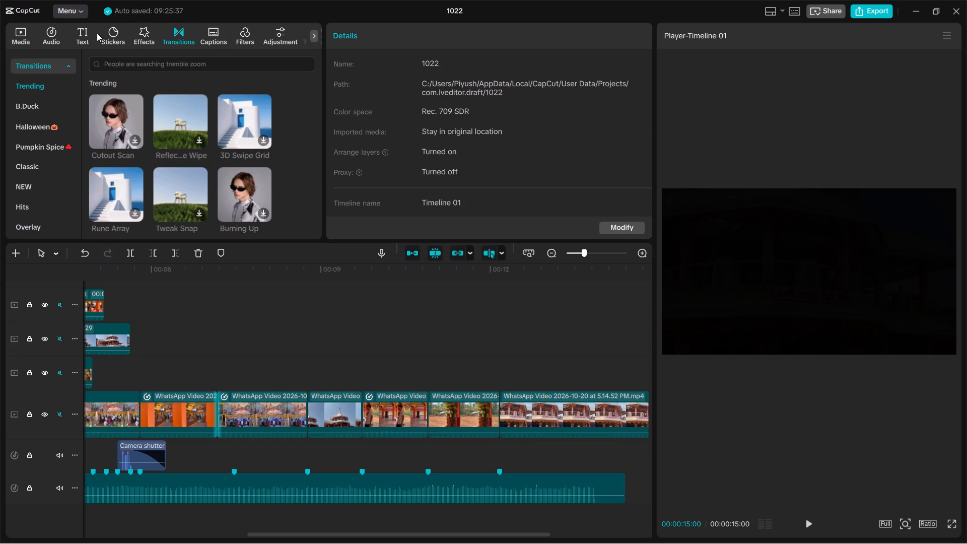
scroll(187, 152, down, 1)
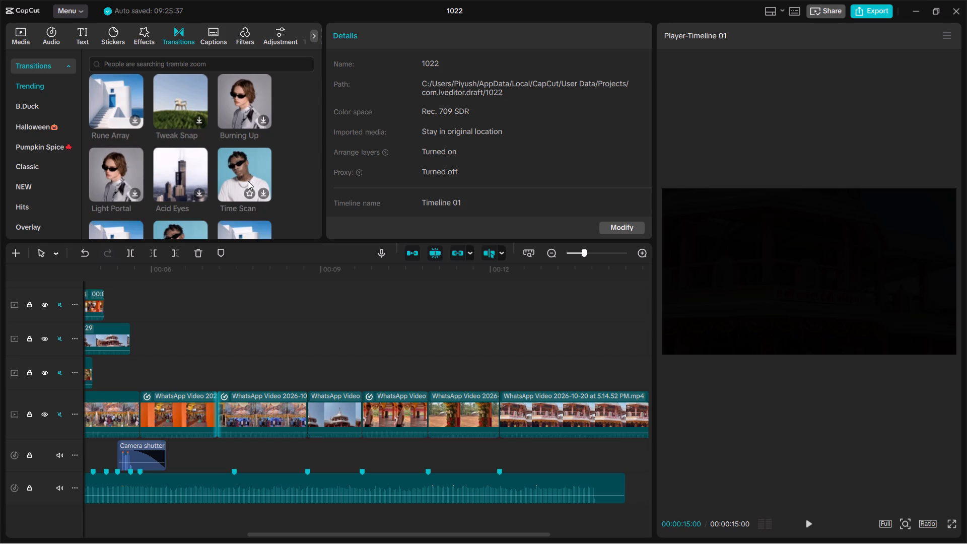
scroll(248, 181, down, 1)
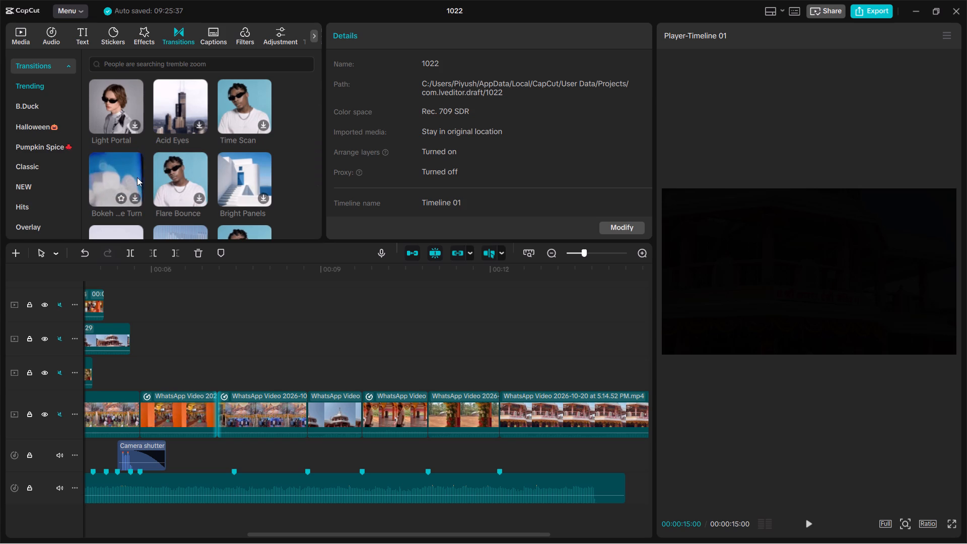
scroll(137, 177, down, 1)
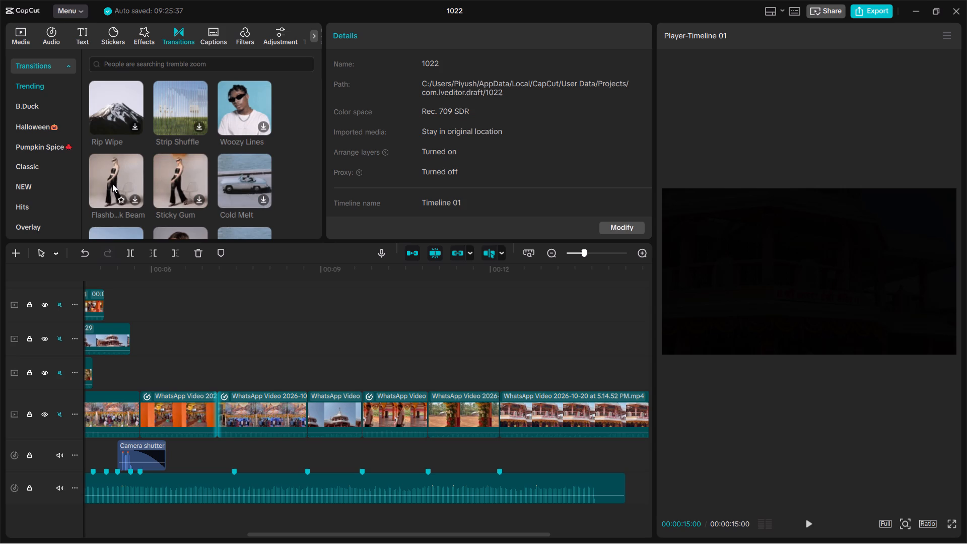
scroll(112, 184, down, 2)
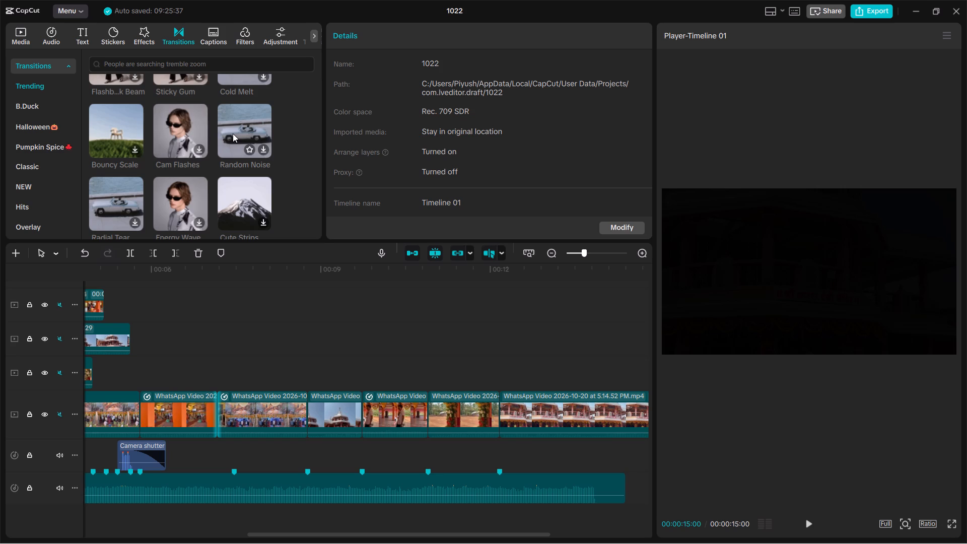
scroll(233, 133, down, 1)
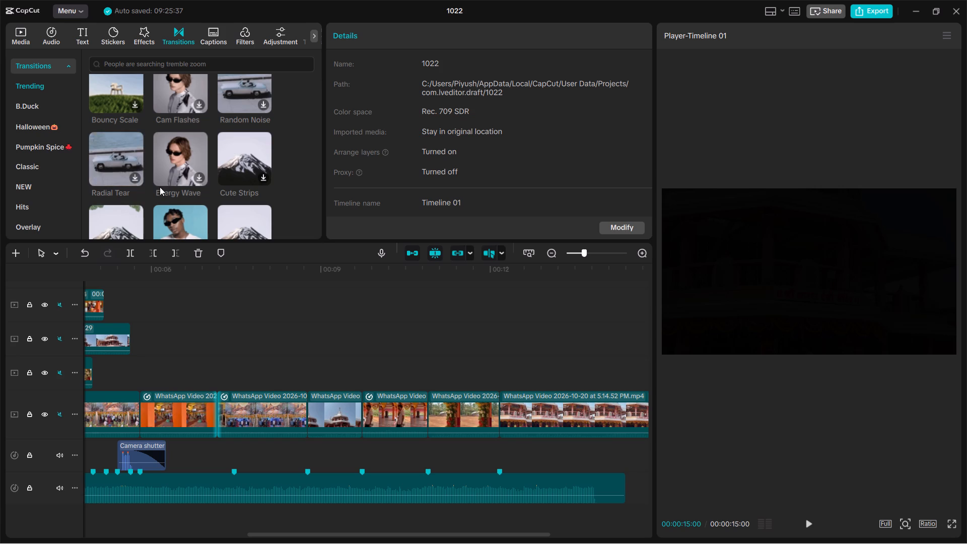
scroll(160, 187, down, 1)
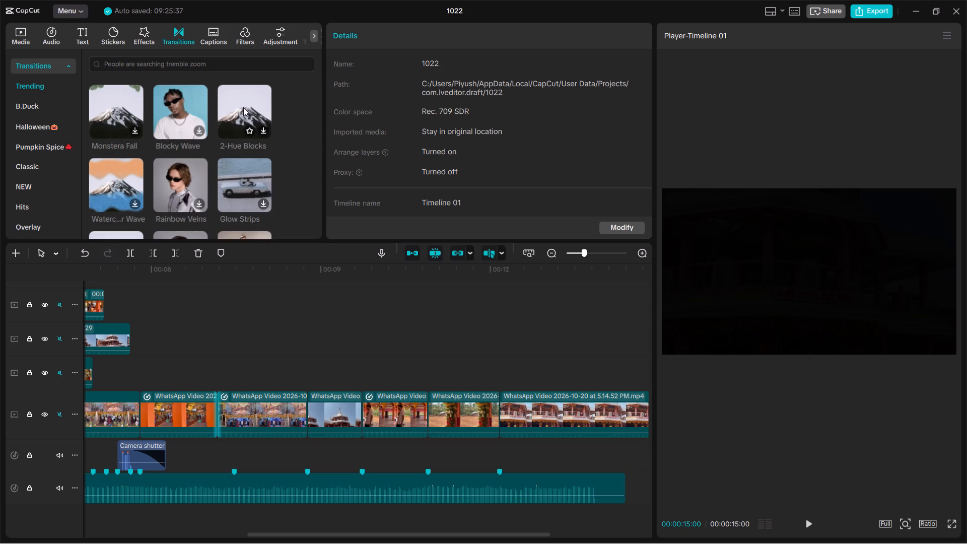
scroll(243, 107, down, 1)
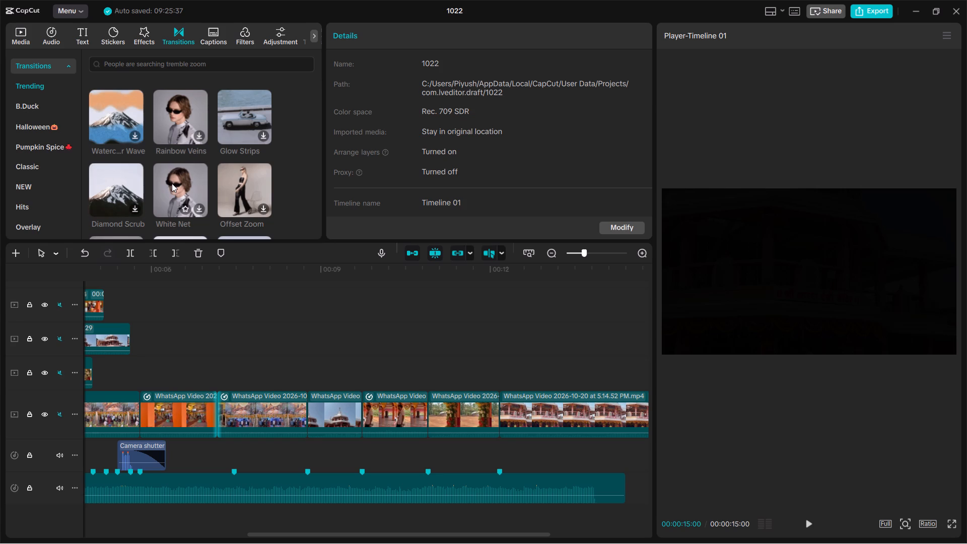
scroll(236, 190, down, 1)
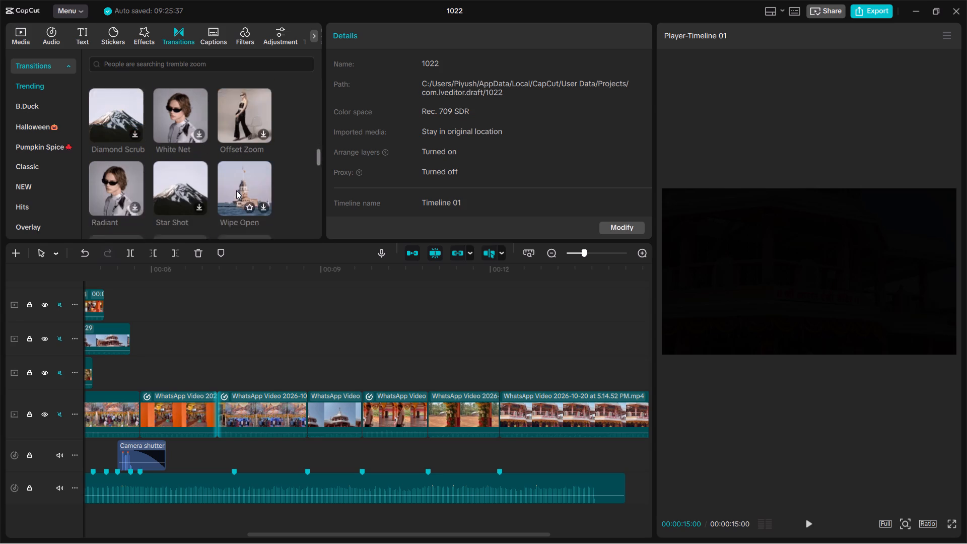
scroll(236, 190, down, 1)
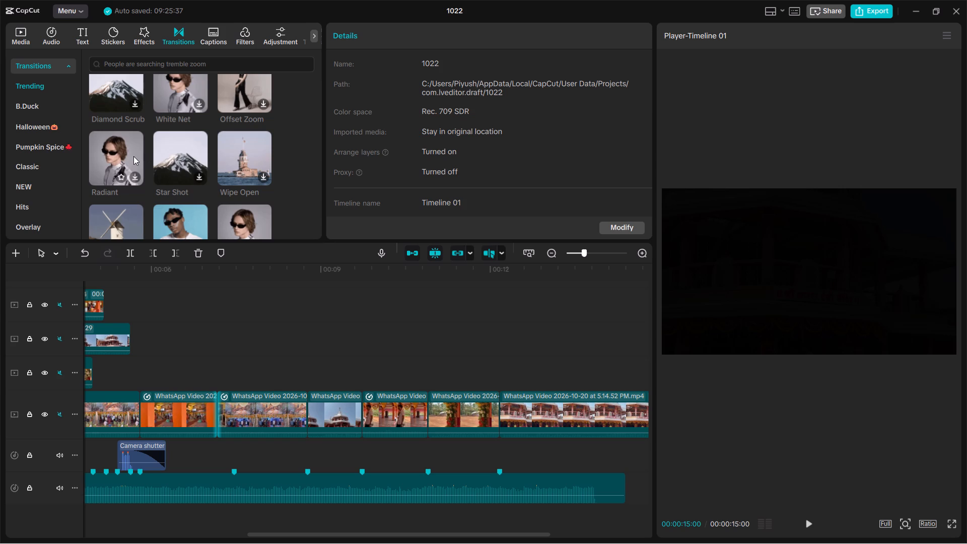
scroll(133, 156, down, 1)
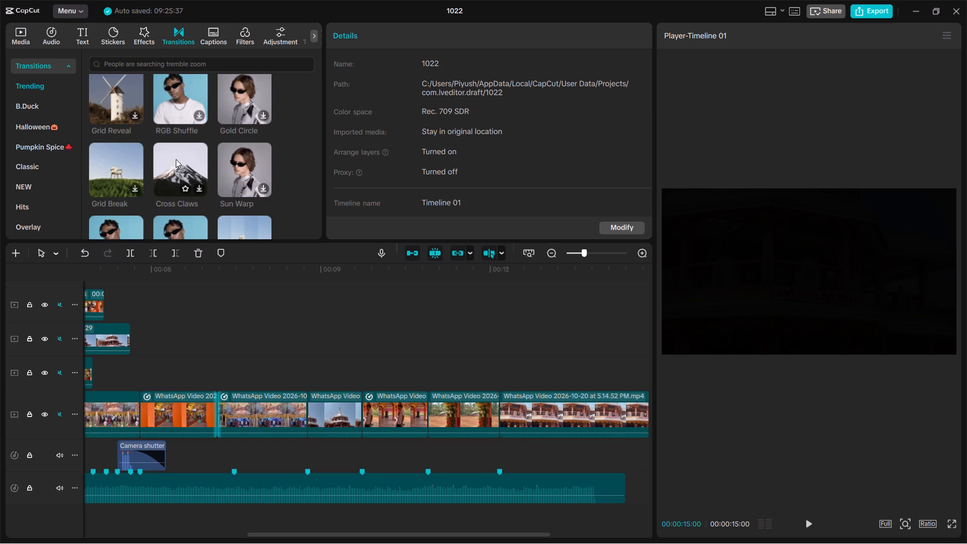
scroll(172, 201, down, 1)
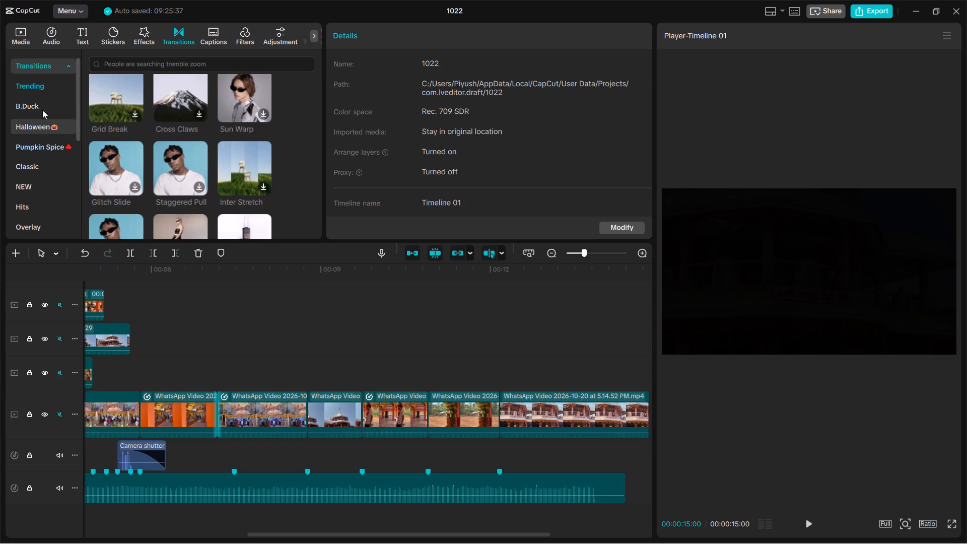
Look through the trending body effects and the featured filters for a look to use from 00:00:07:05.
click(141, 39)
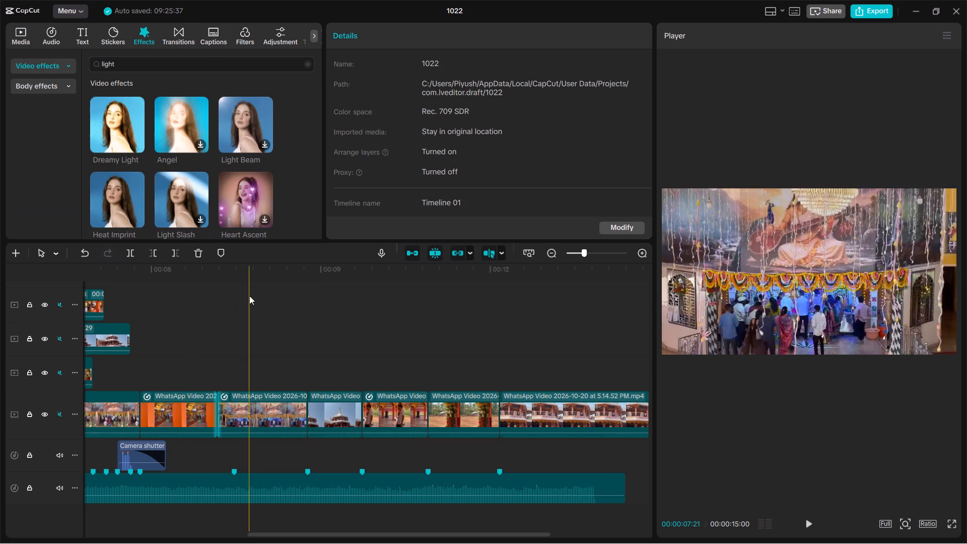
click(249, 296)
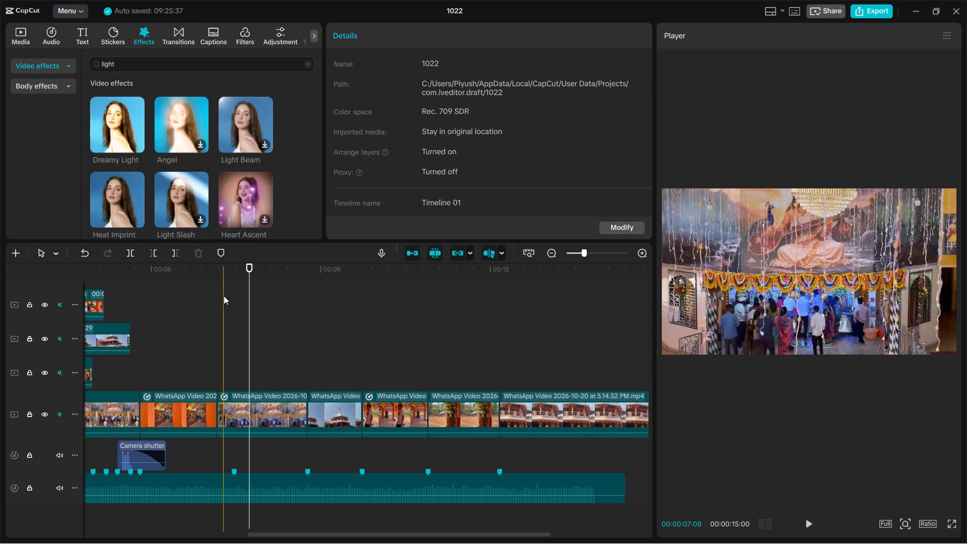
click(220, 297)
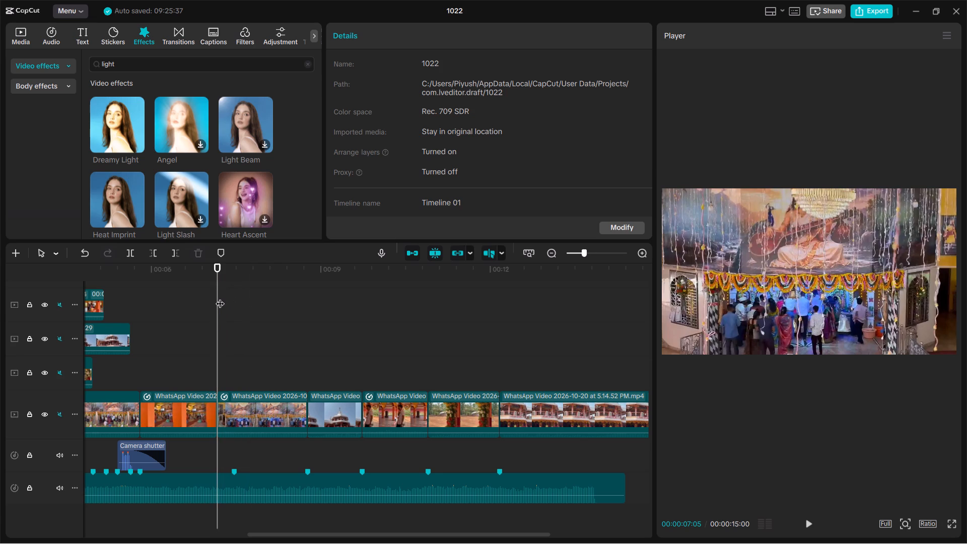
click(61, 93)
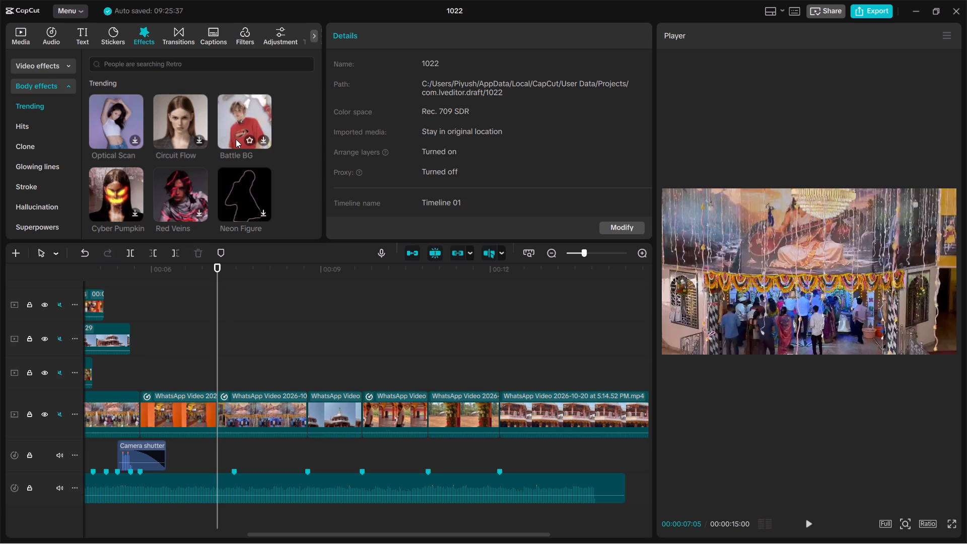
scroll(249, 177, down, 1)
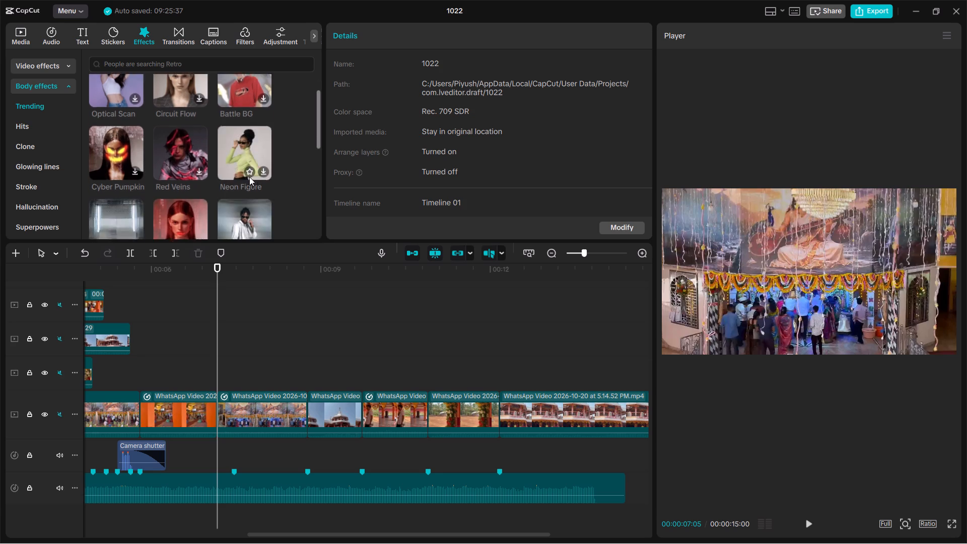
scroll(249, 177, down, 3)
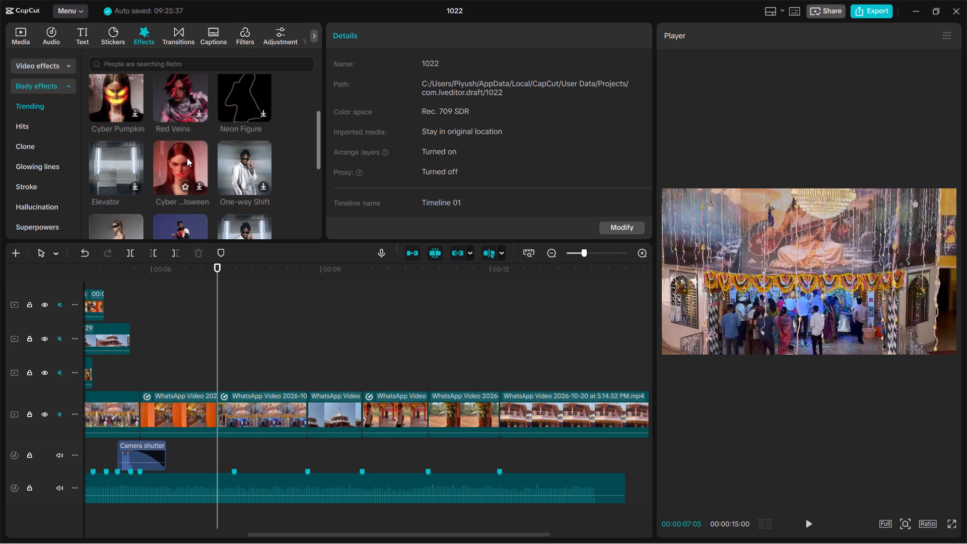
scroll(187, 158, down, 1)
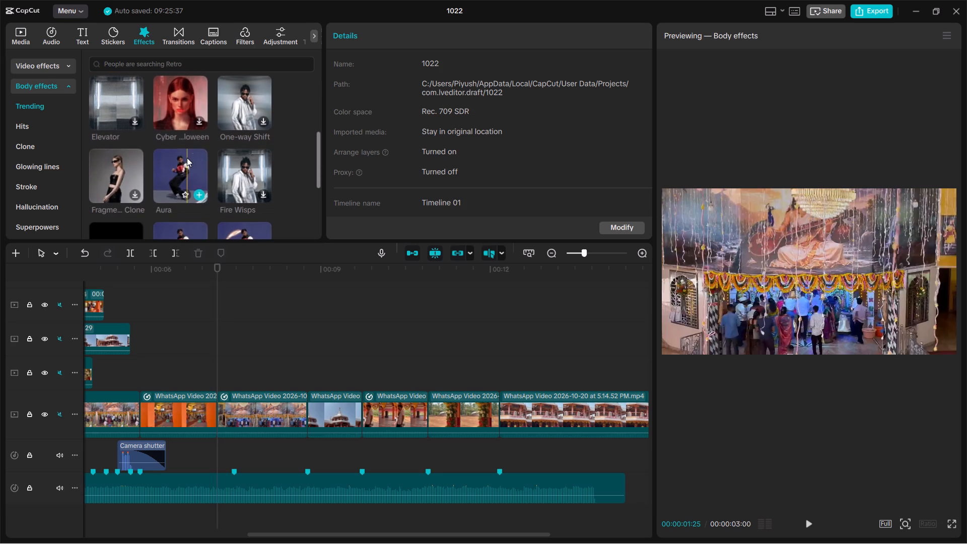
scroll(187, 158, down, 1)
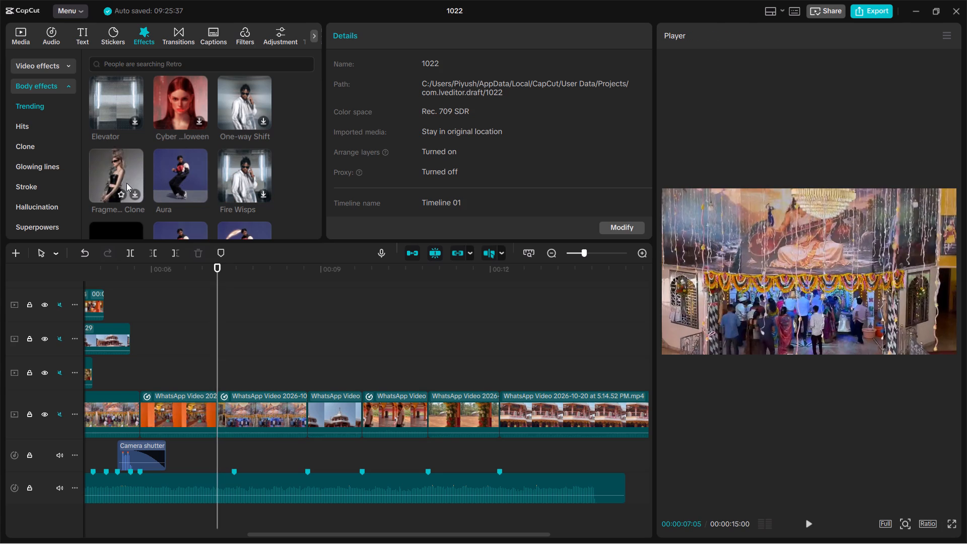
scroll(126, 183, down, 3)
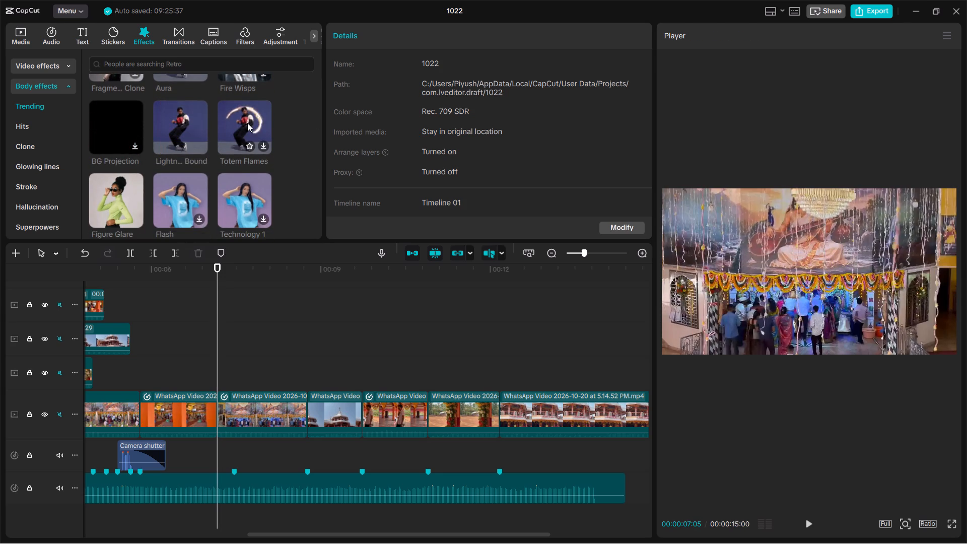
scroll(247, 123, down, 1)
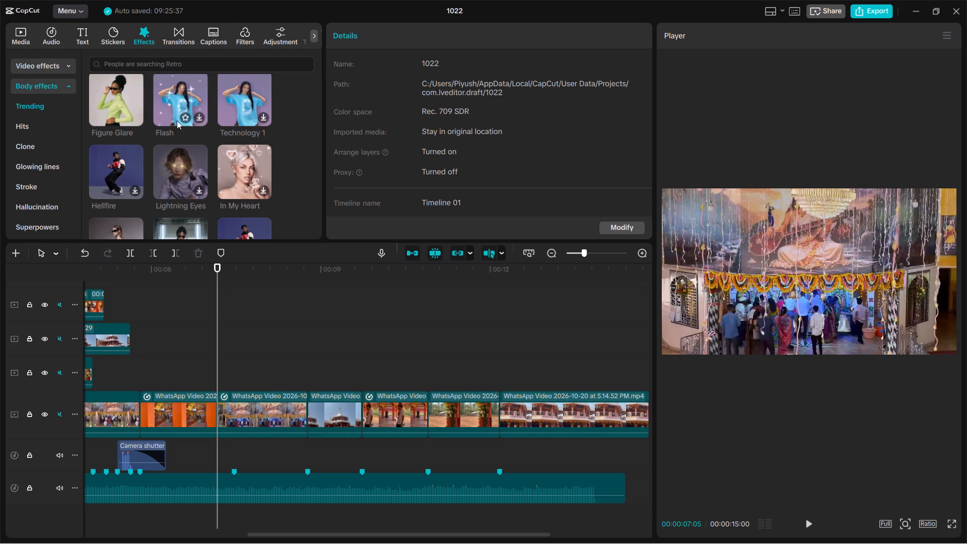
scroll(158, 152, down, 1)
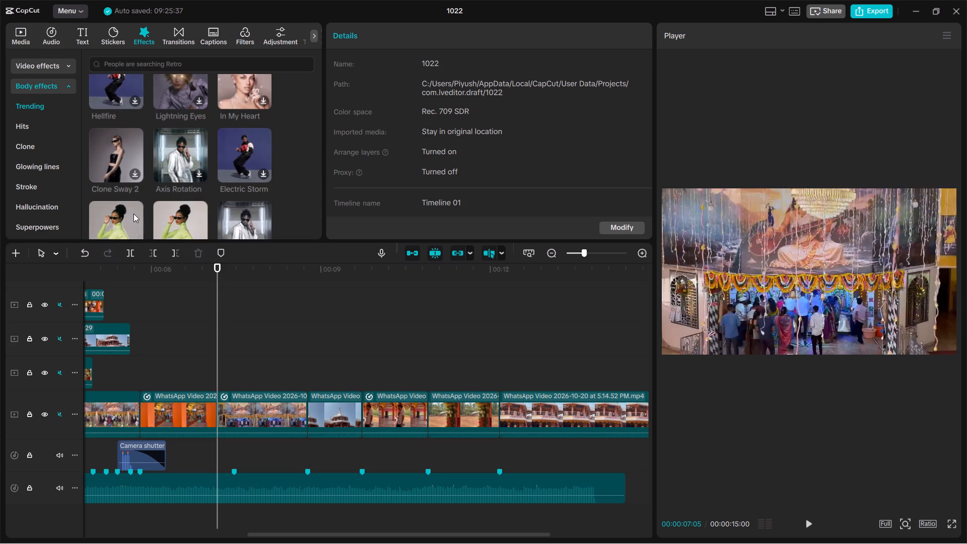
scroll(133, 214, down, 1)
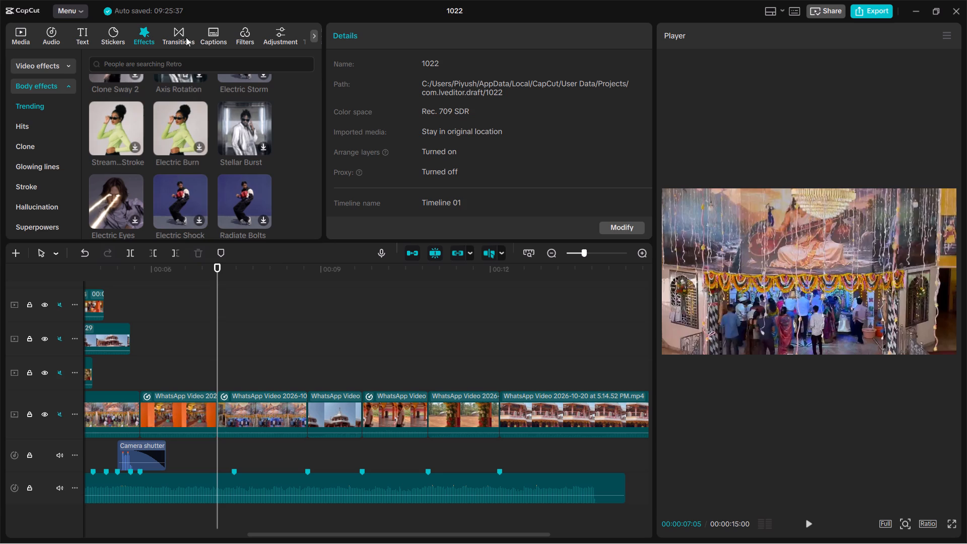
scroll(220, 34, left, 2)
click(239, 34)
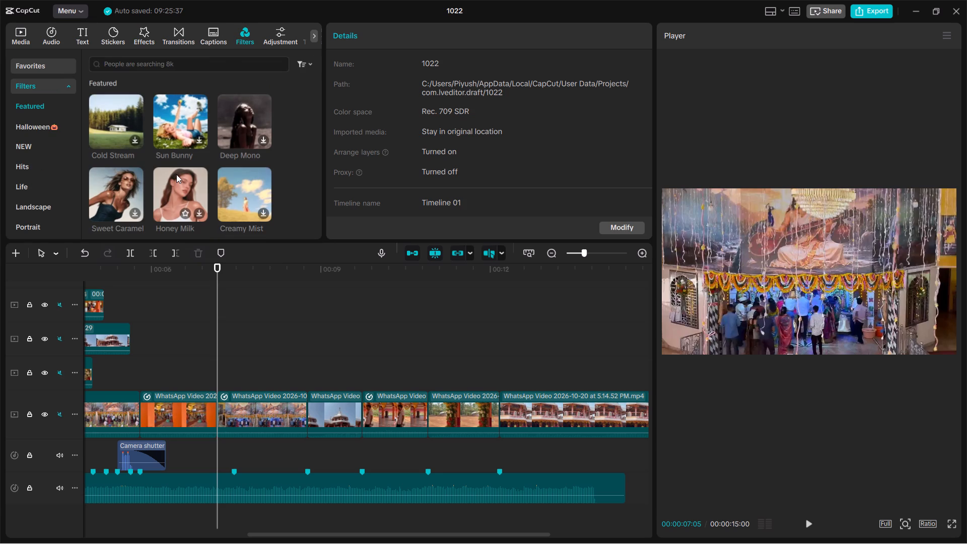
Extend the end of the flower-garland courtyard clip, just before the closing 5.14.52 PM clip, by about 6 frames.
scroll(230, 302, right, 1)
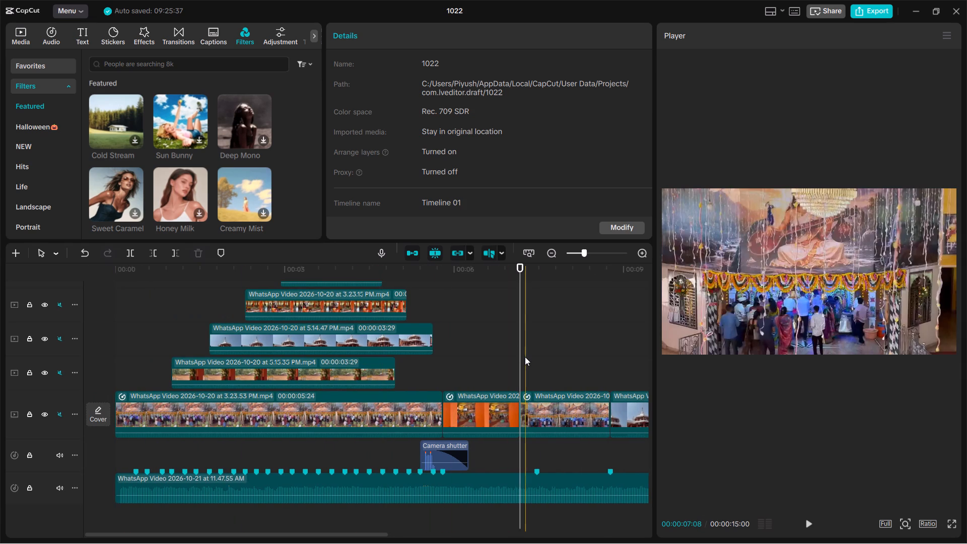
scroll(525, 357, left, 2)
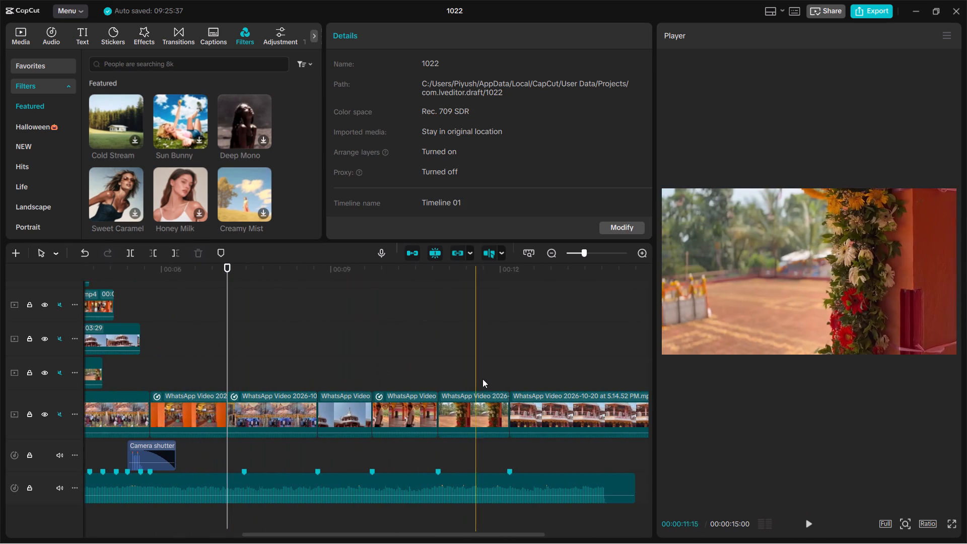
scroll(552, 396, left, 1)
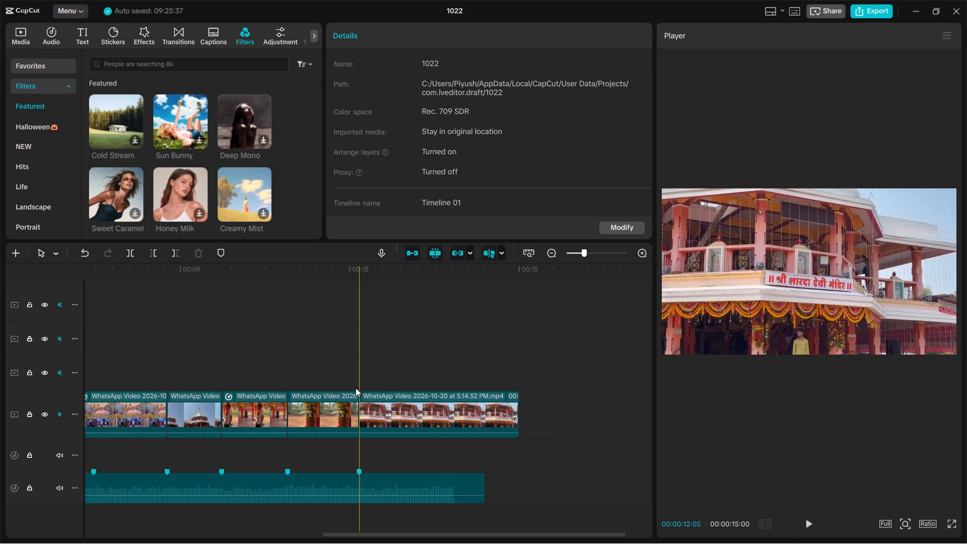
click(357, 412)
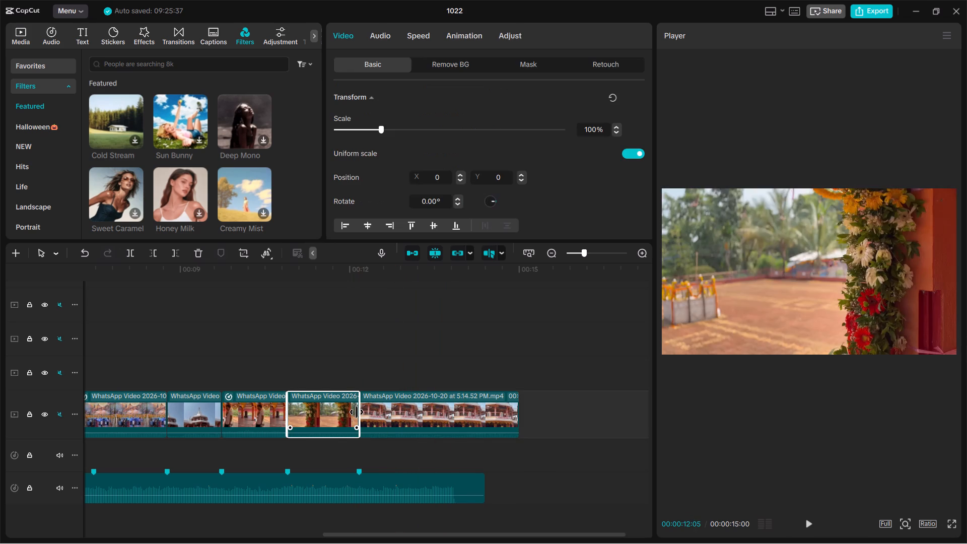
drag(358, 412, 370, 413)
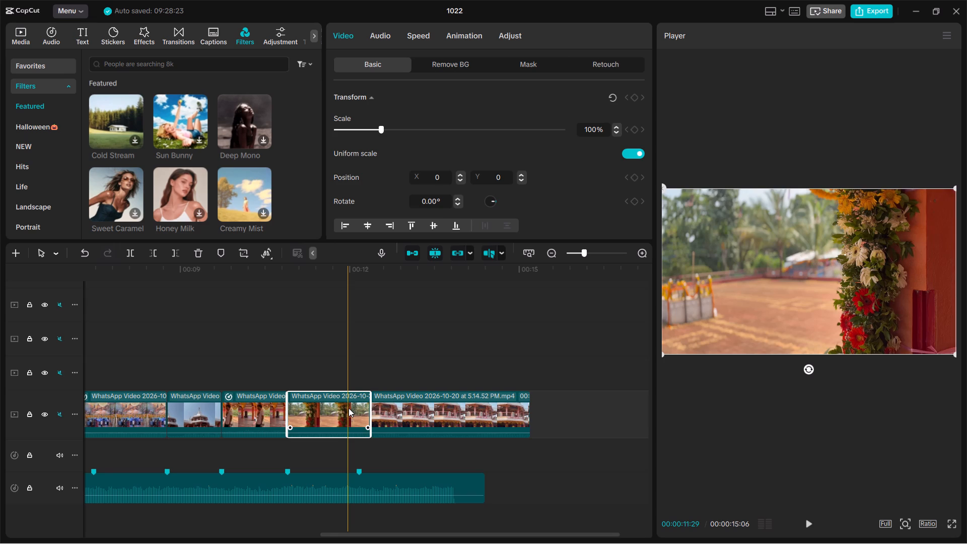
Trim the flower-garland courtyard clip's start at 00:00:11:29, and extend its end to the last beat marker.
key(q)
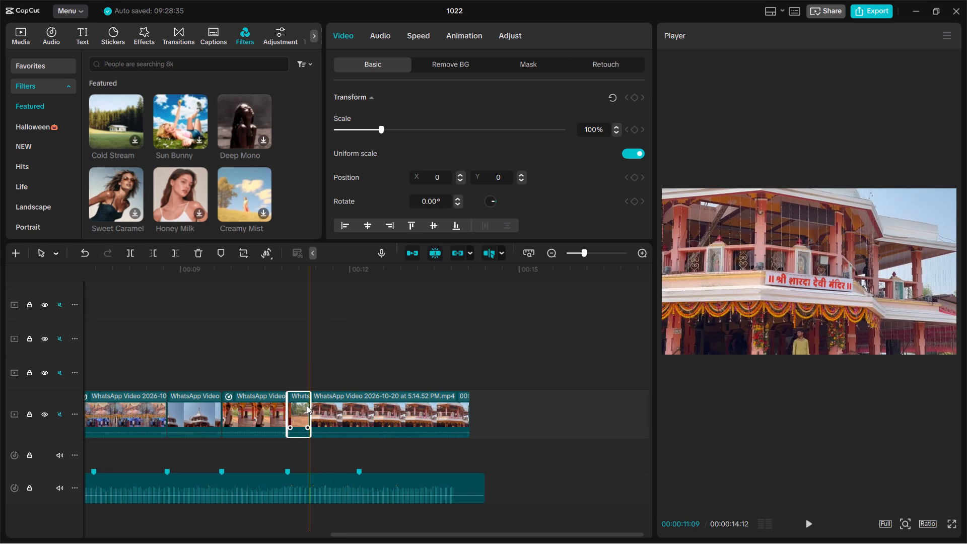
drag(311, 413, 362, 422)
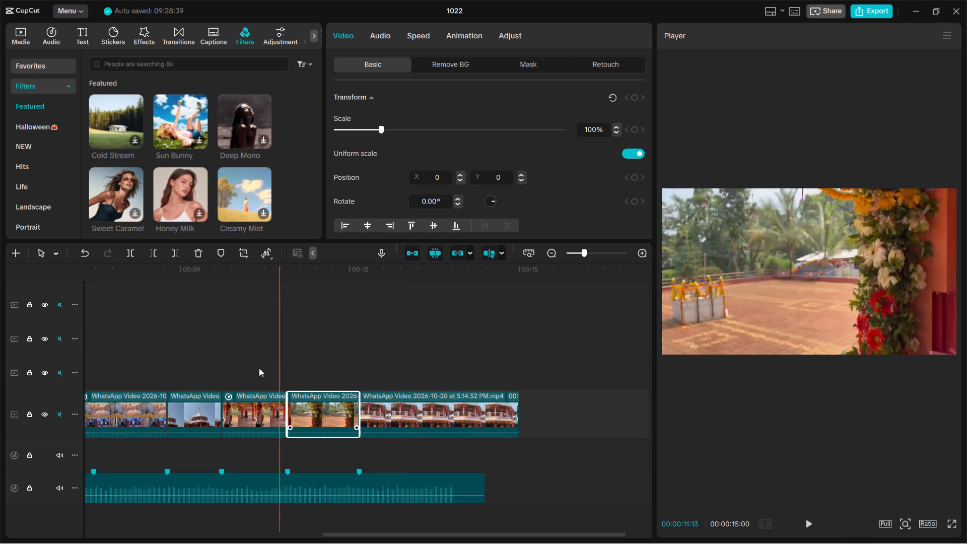
Play the edit from the clip before the last three through to the end to check the beat match.
click(211, 360)
key(space)
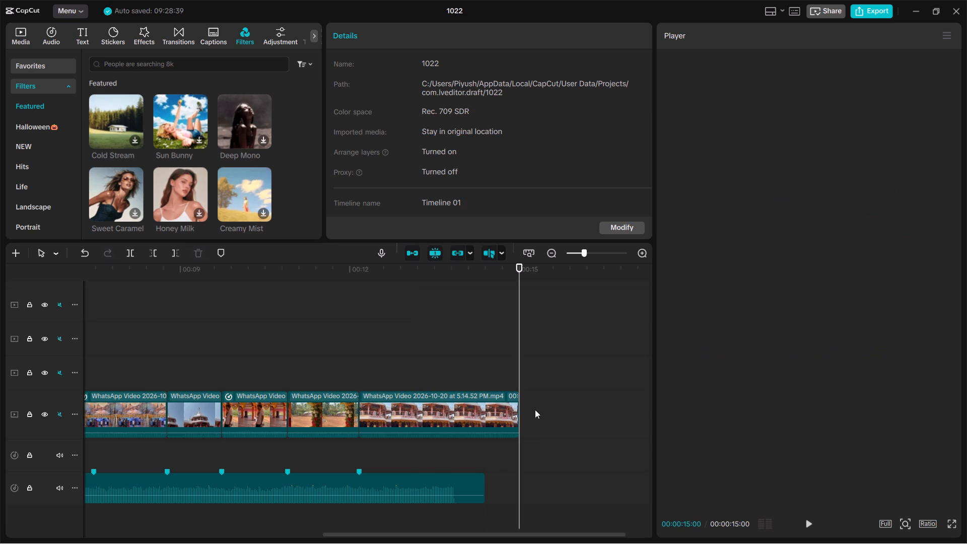
Trim the end of the closing 5.14.52 PM clip to the end of the music at 00:00:14:12.
click(519, 412)
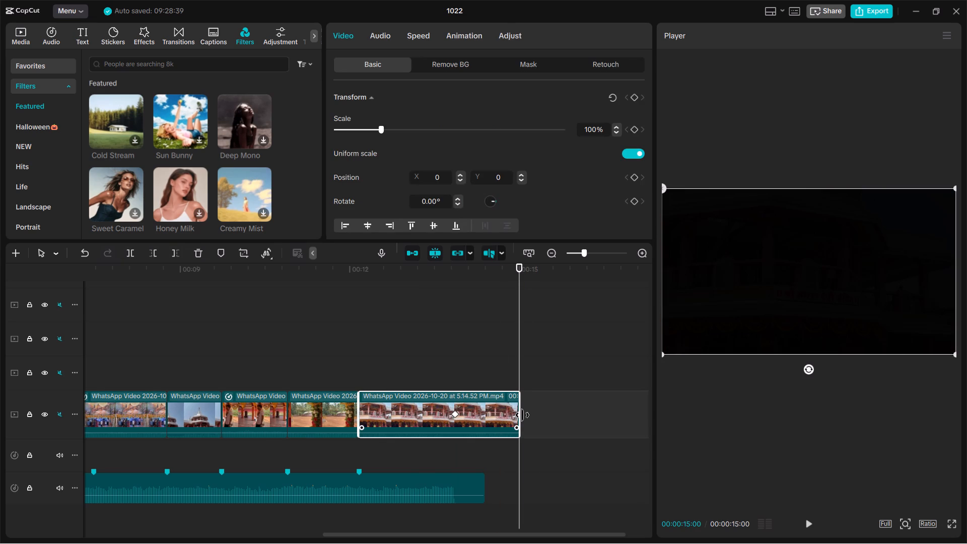
drag(522, 415, 487, 414)
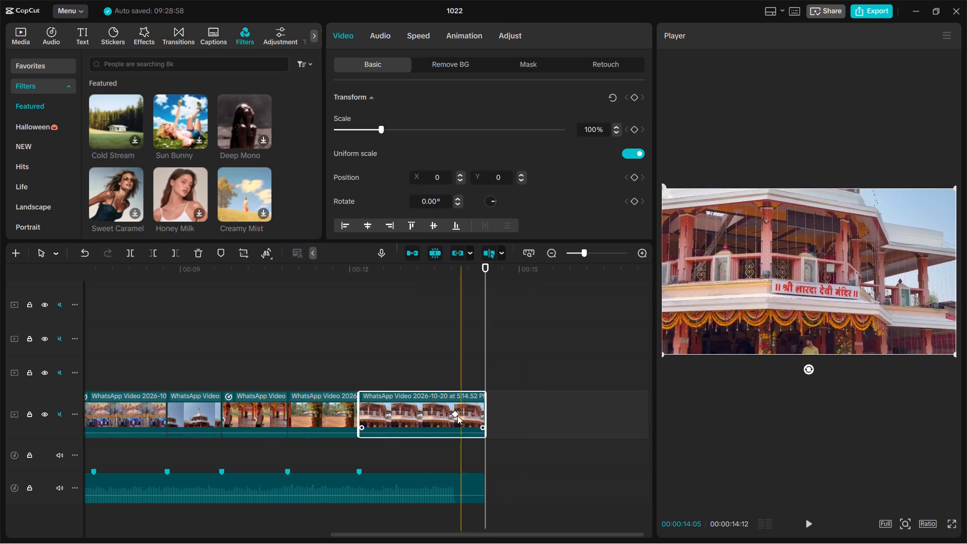
Add an opacity keyframe at the end of the closing clip and set its opacity to 0%.
click(482, 413)
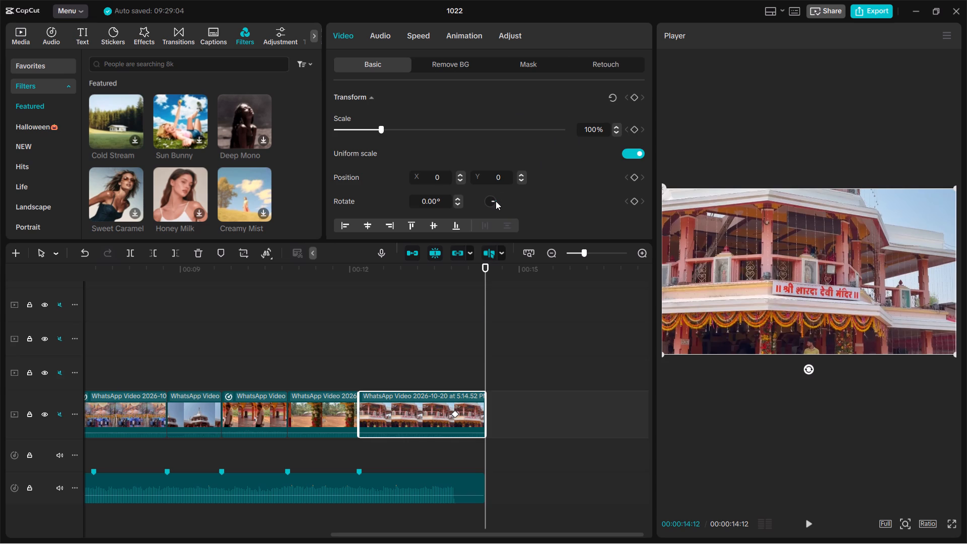
scroll(496, 201, down, 1)
click(631, 136)
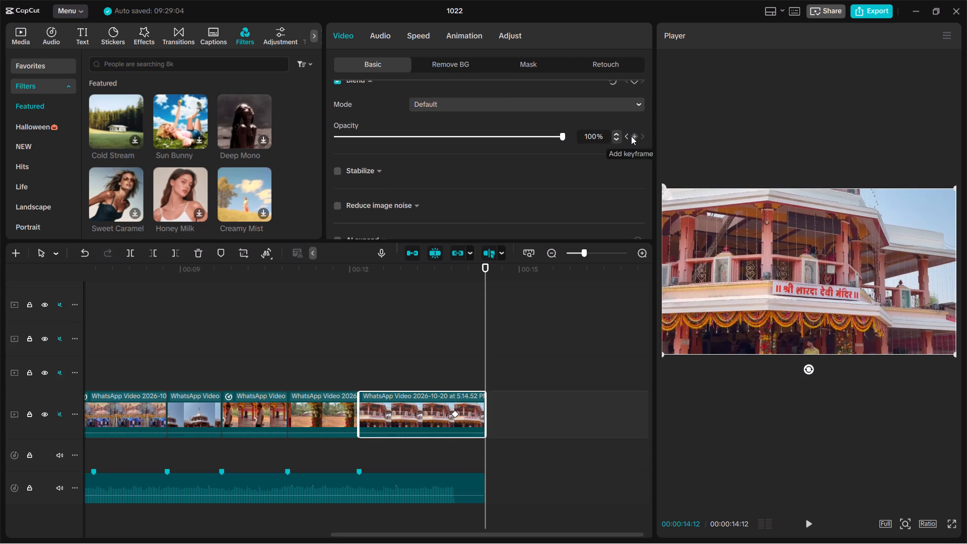
drag(560, 135, 371, 150)
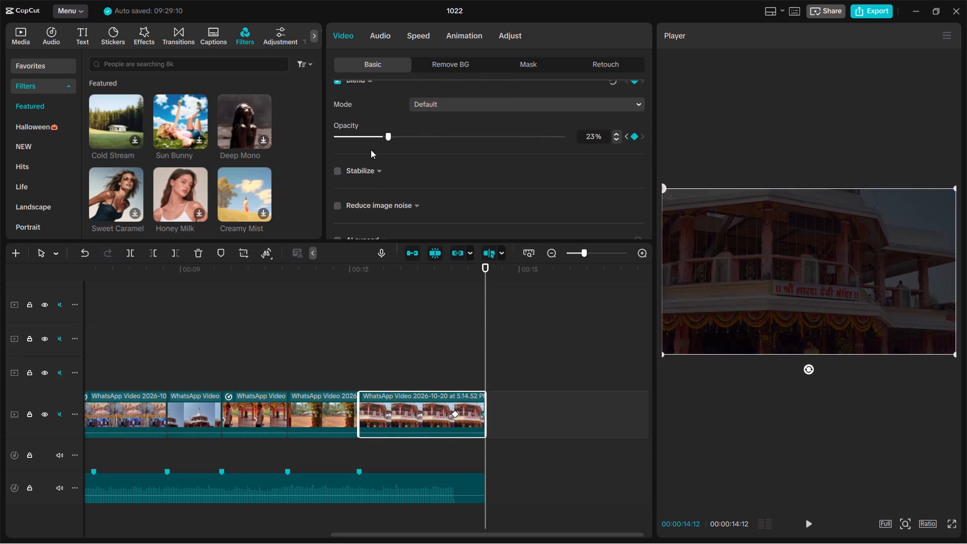
drag(371, 150, 325, 149)
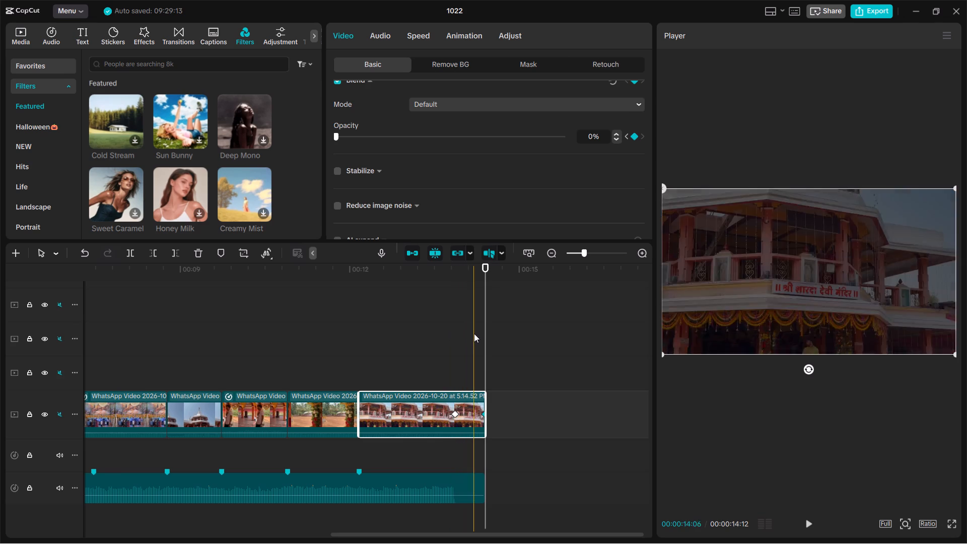
Play the closing clip from about 00:00:13 to the end to check its fade-out.
click(410, 331)
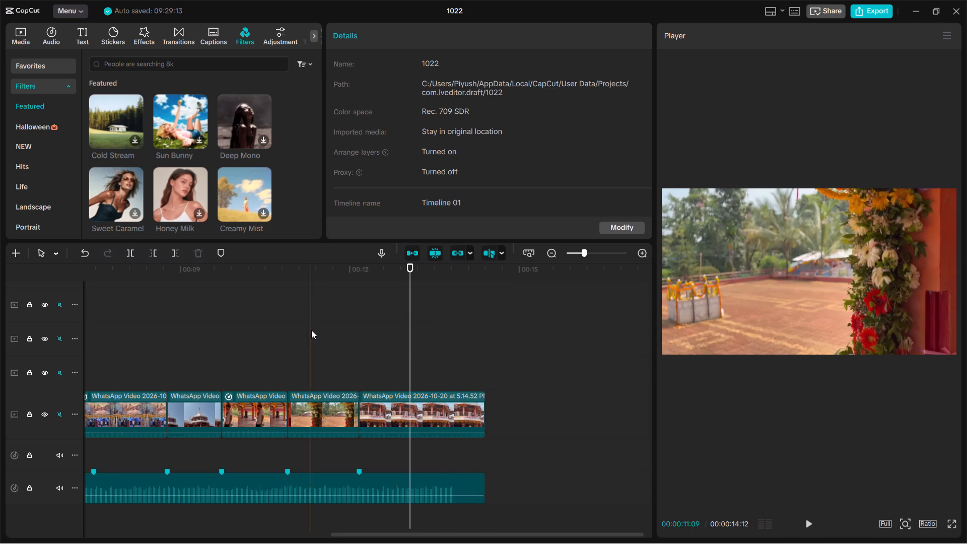
key(space)
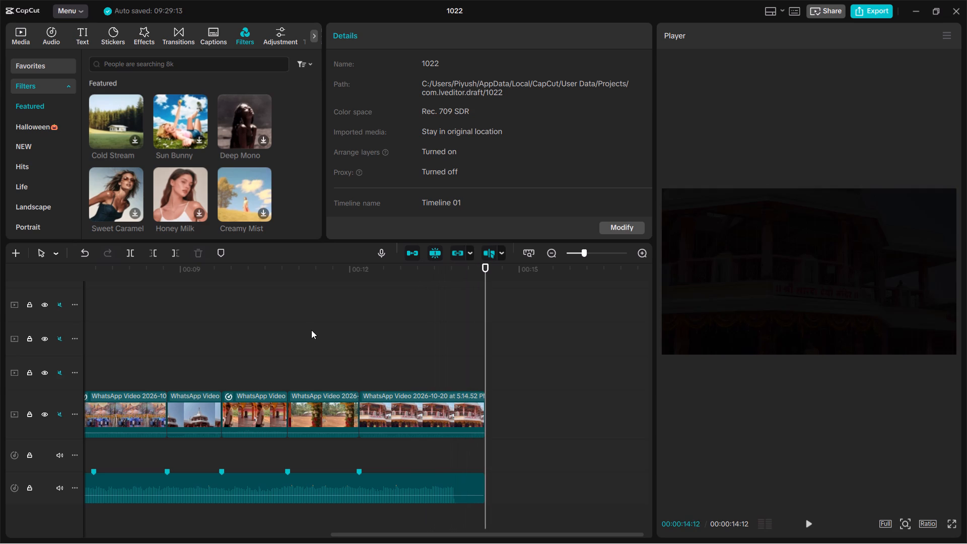
Look through the featured filters and trending body effects for a look to use around the main-track transition at 00:00:07:05.
scroll(267, 361, right, 1)
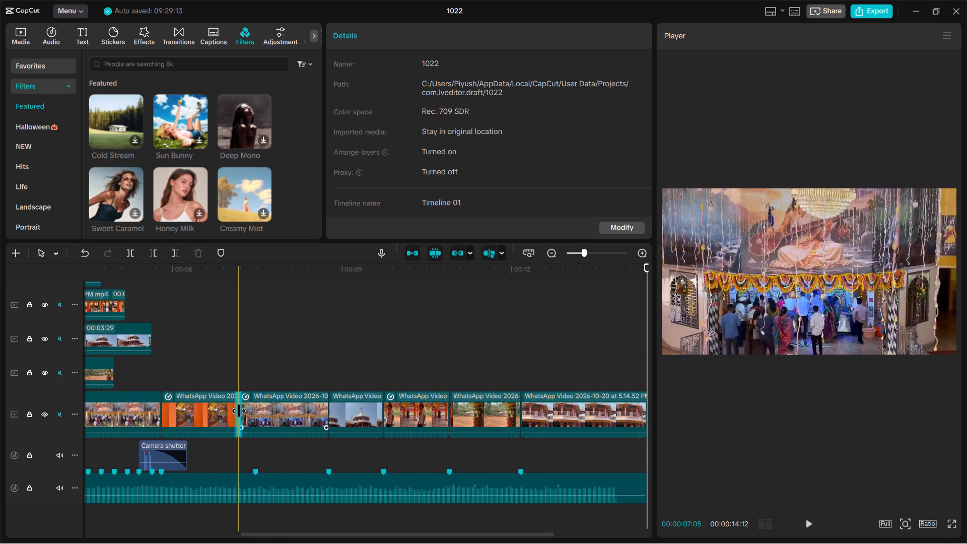
click(239, 411)
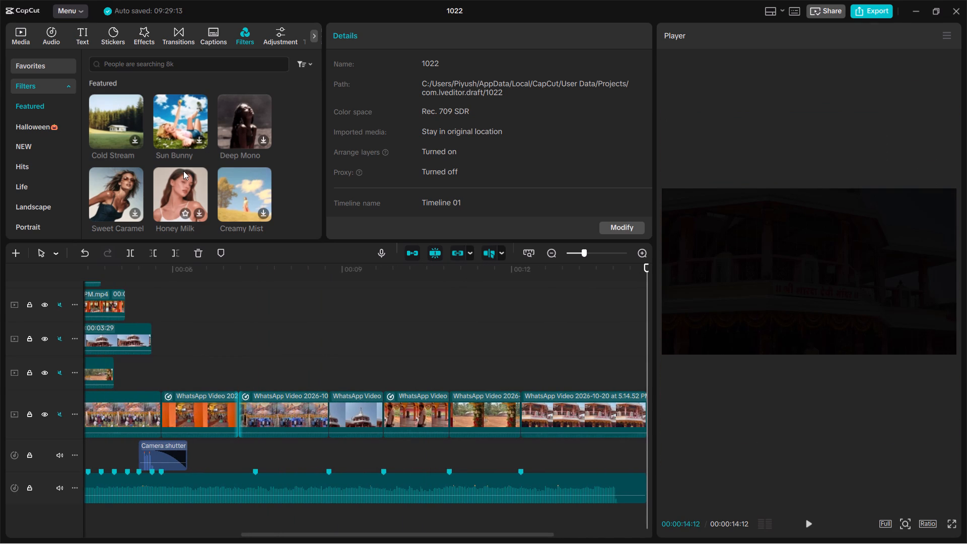
scroll(183, 171, down, 2)
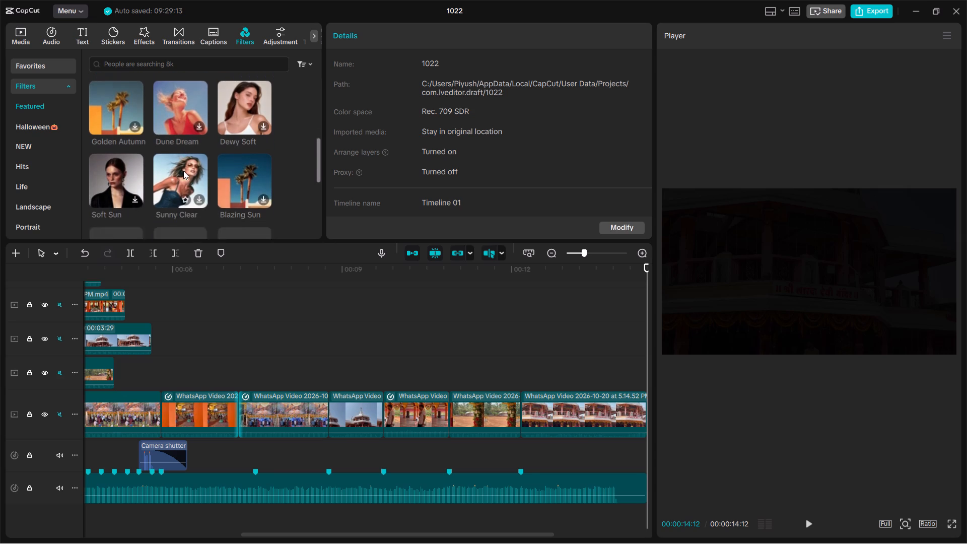
scroll(183, 171, down, 2)
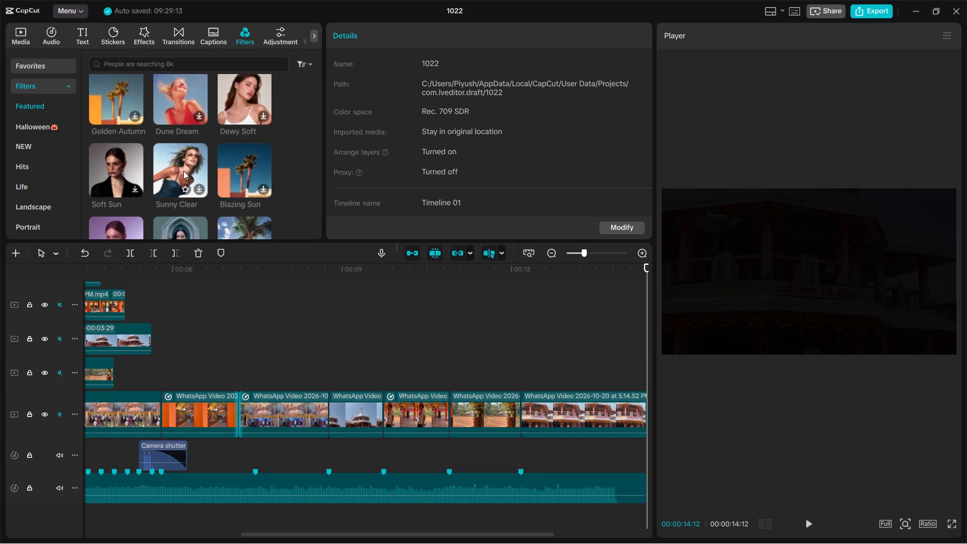
click(143, 28)
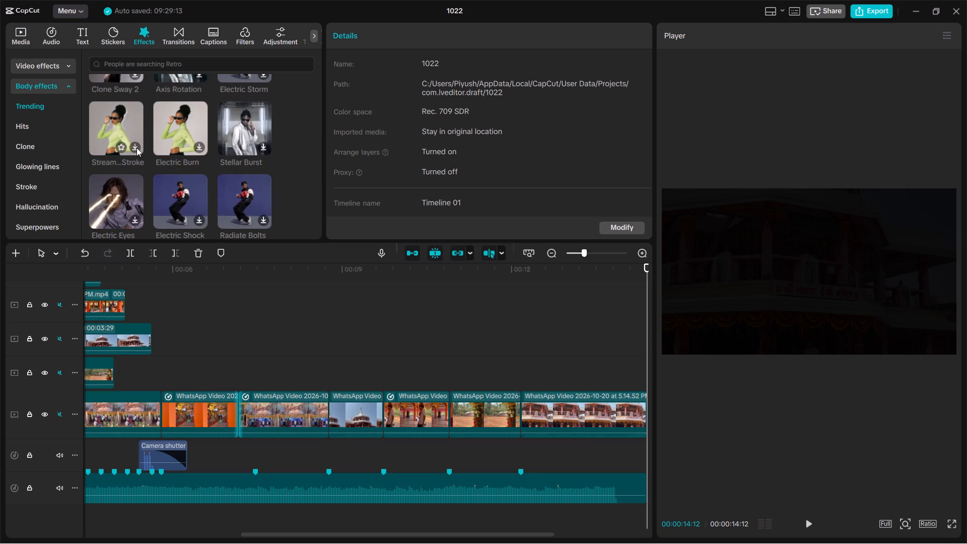
scroll(136, 148, up, 4)
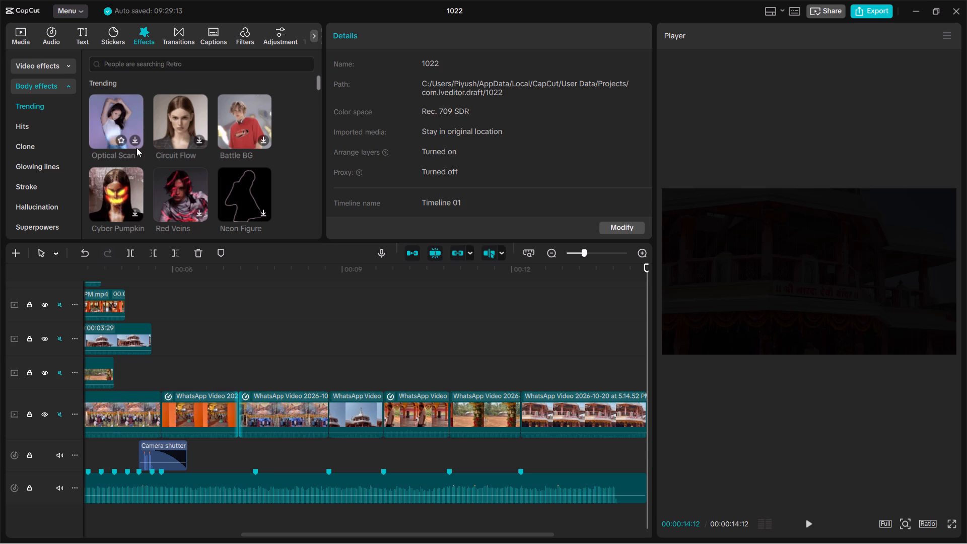
scroll(136, 148, up, 1)
Browse the Halloween and Trending video effects for one that suits the main-track clips.
click(59, 71)
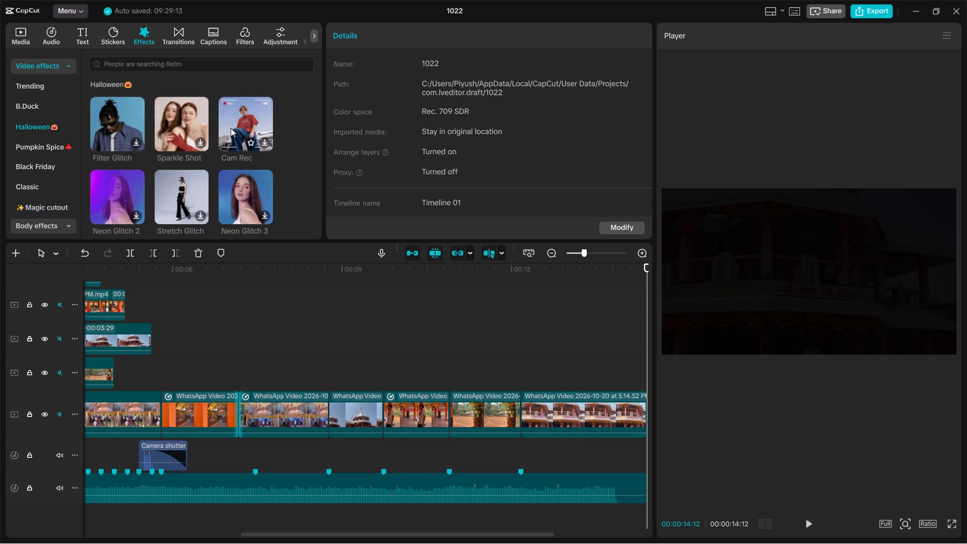
scroll(231, 128, down, 1)
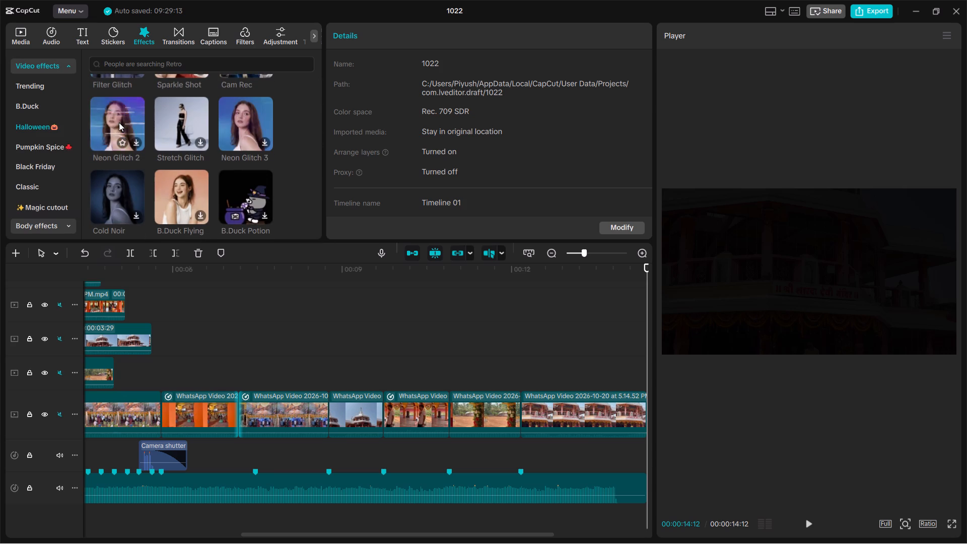
scroll(170, 115, down, 1)
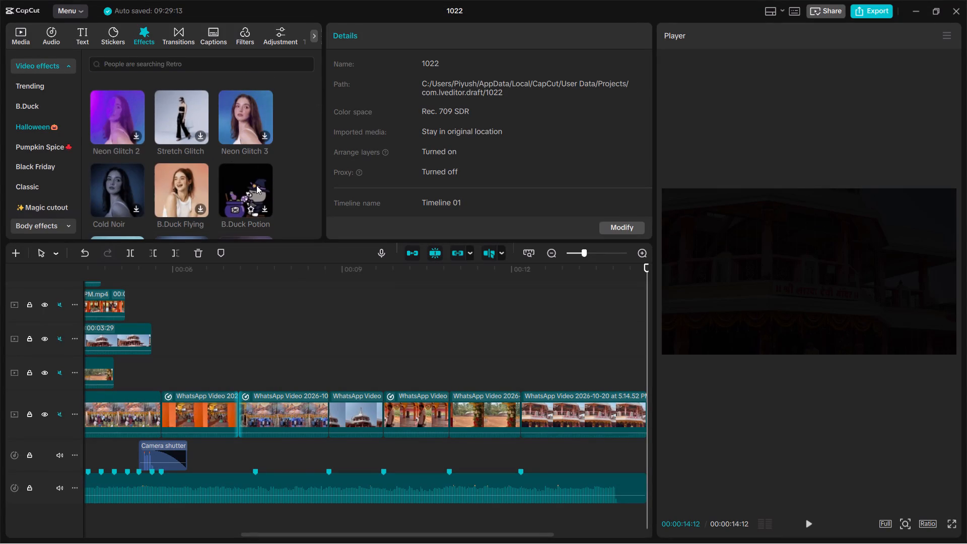
scroll(256, 185, down, 1)
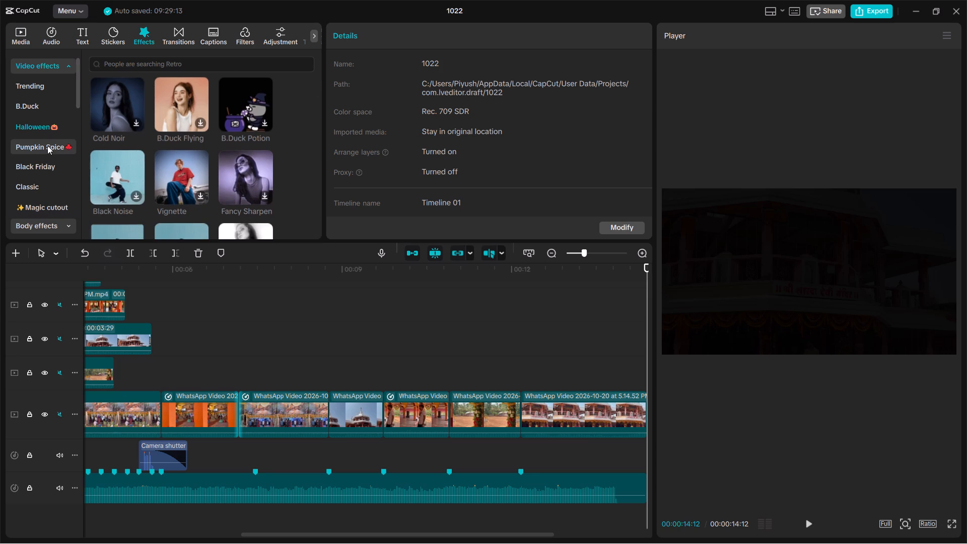
click(33, 89)
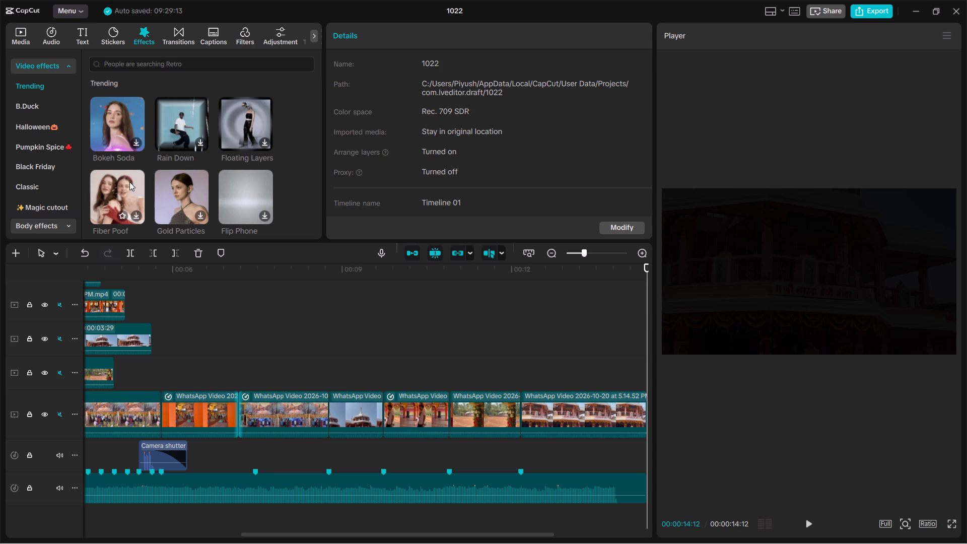
scroll(140, 162, down, 1)
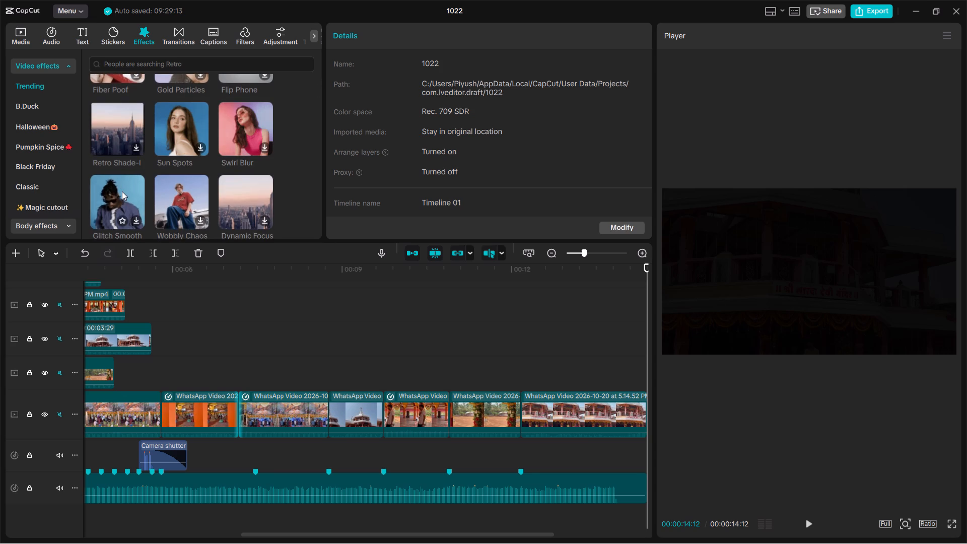
scroll(122, 191, down, 1)
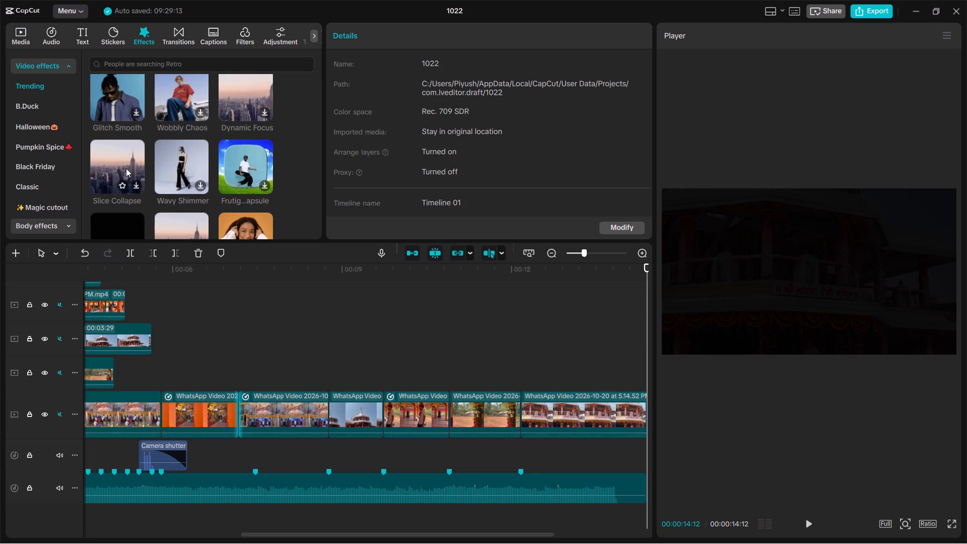
scroll(126, 168, down, 1)
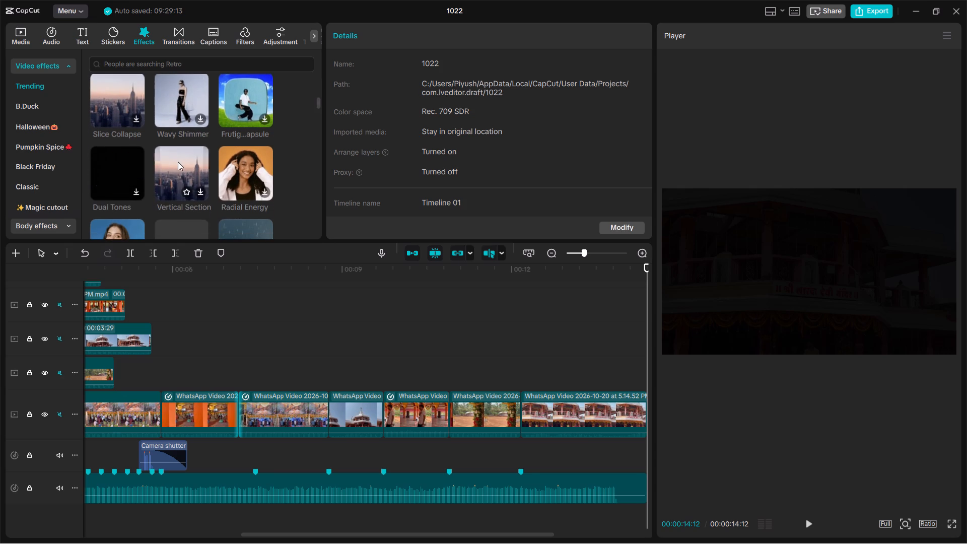
scroll(235, 165, down, 1)
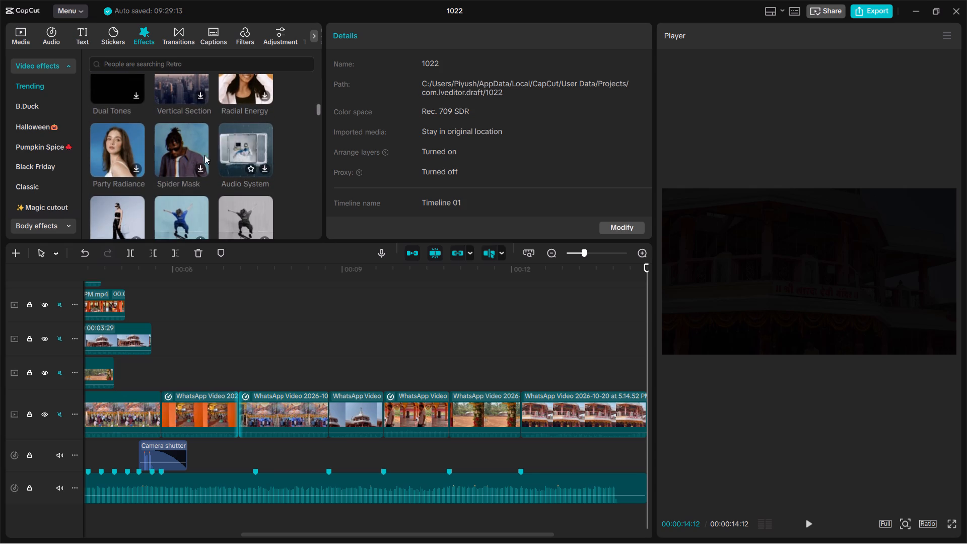
scroll(125, 158, down, 1)
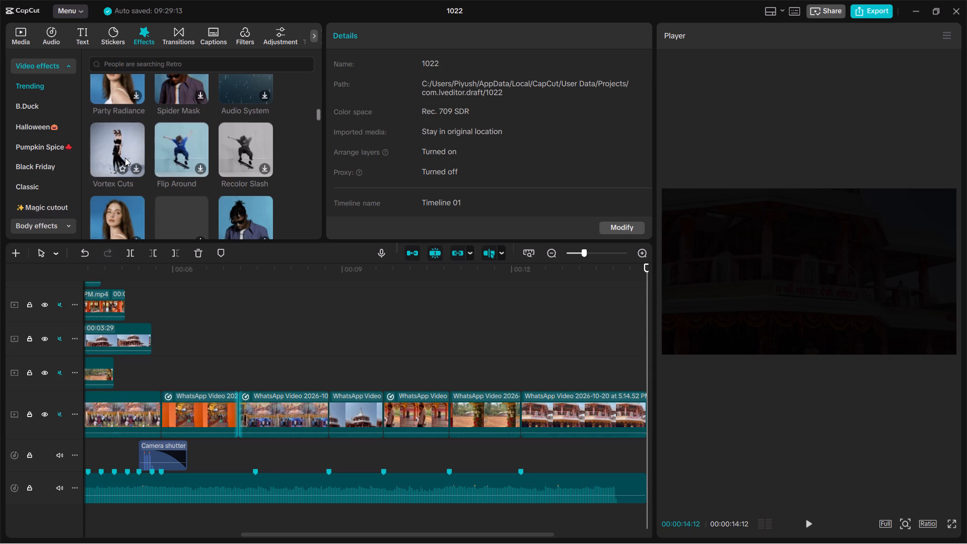
scroll(234, 169, down, 1)
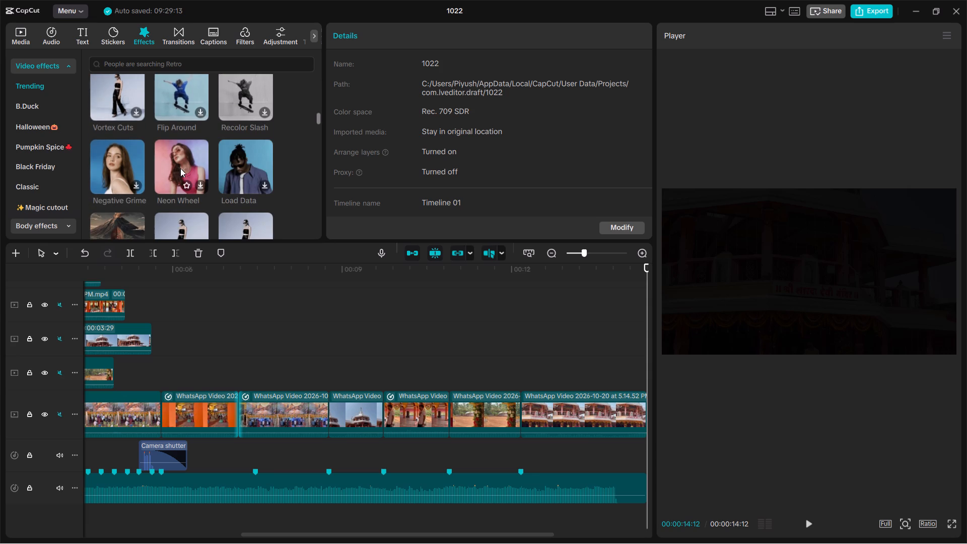
scroll(133, 165, down, 1)
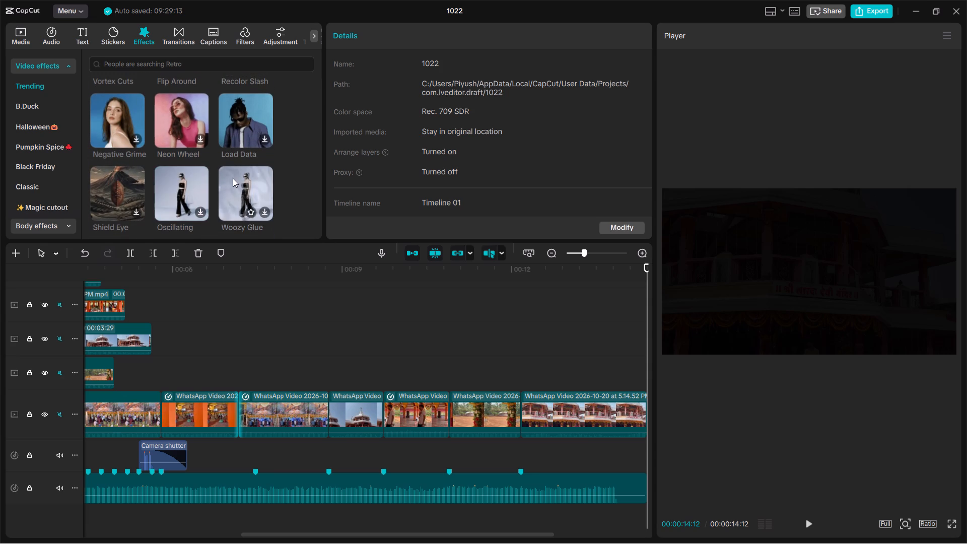
scroll(233, 178, down, 1)
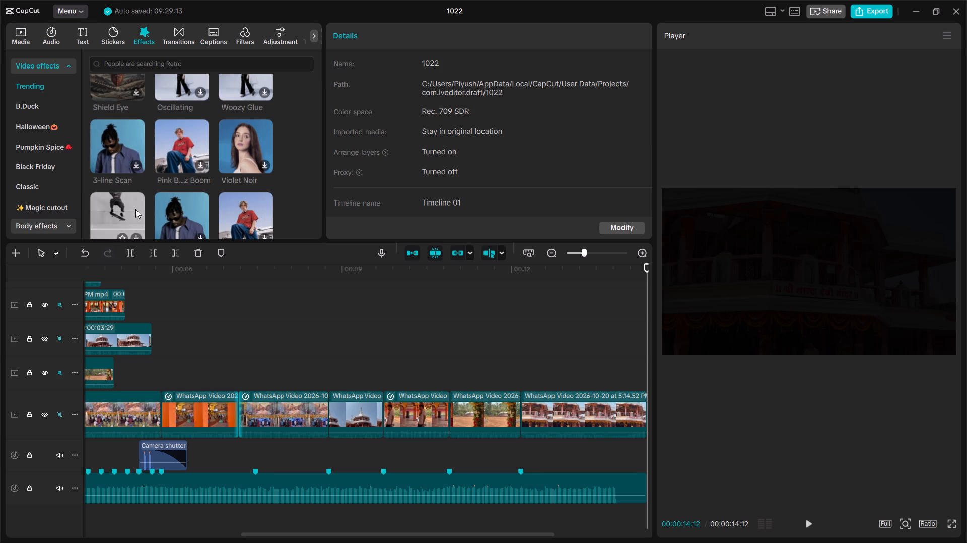
scroll(135, 209, down, 1)
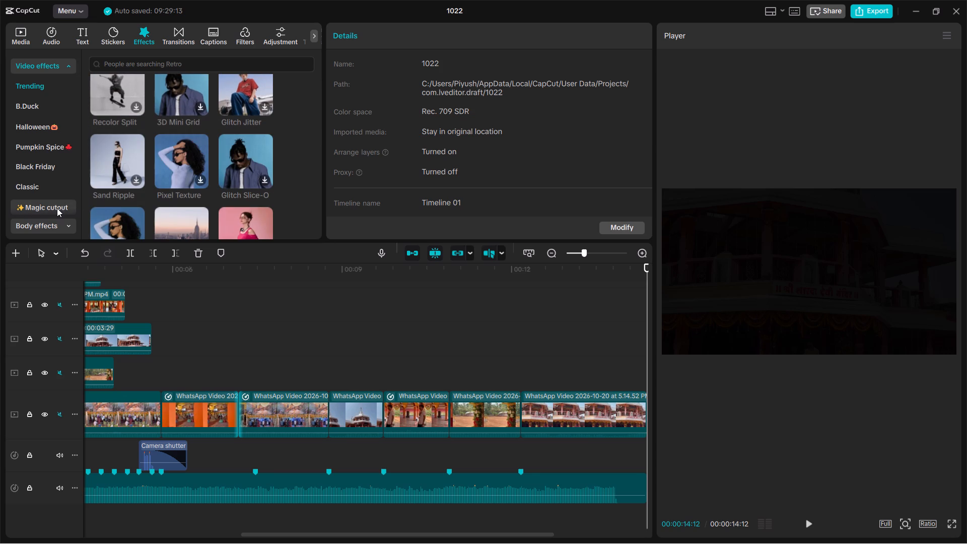
Browse the Magic cutout video effects for one that suits the main-track clips.
double_click(57, 208)
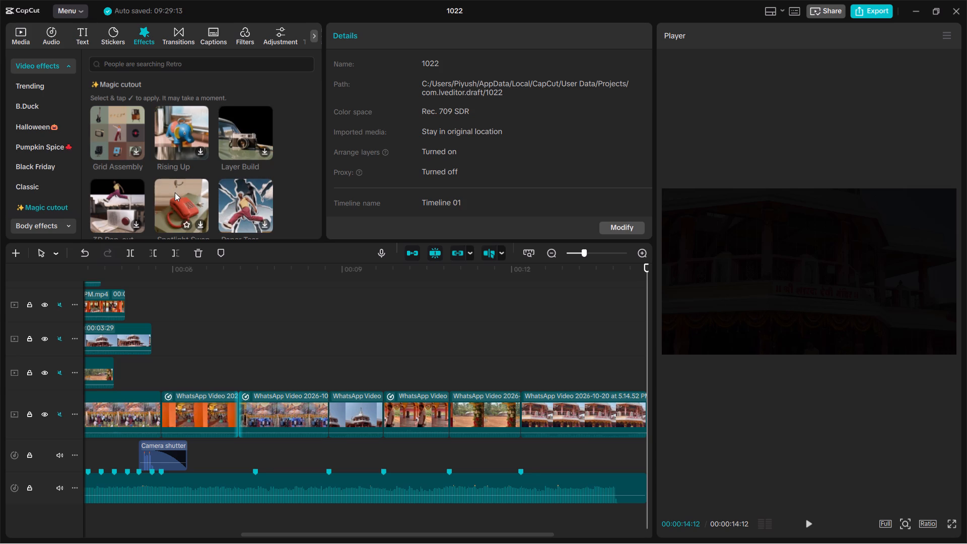
scroll(175, 192, down, 1)
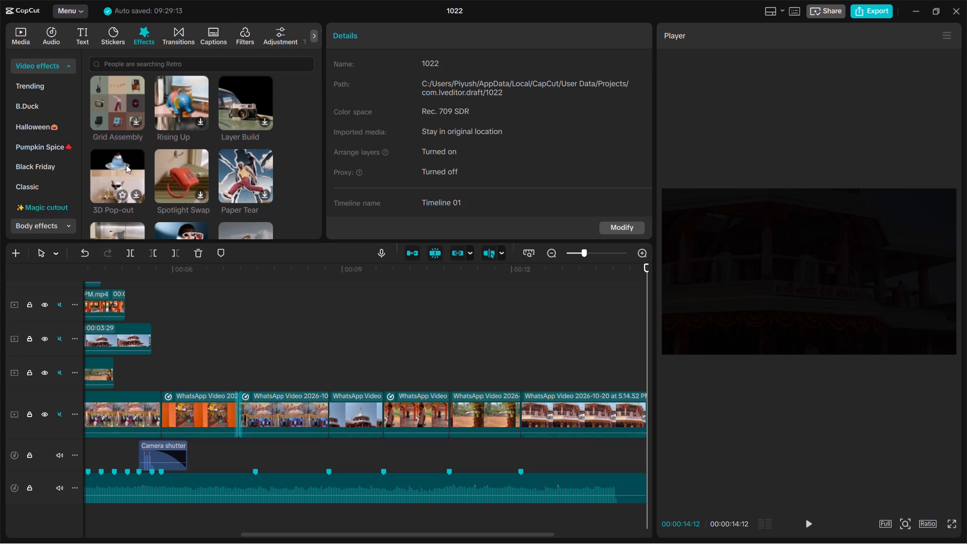
scroll(126, 165, down, 1)
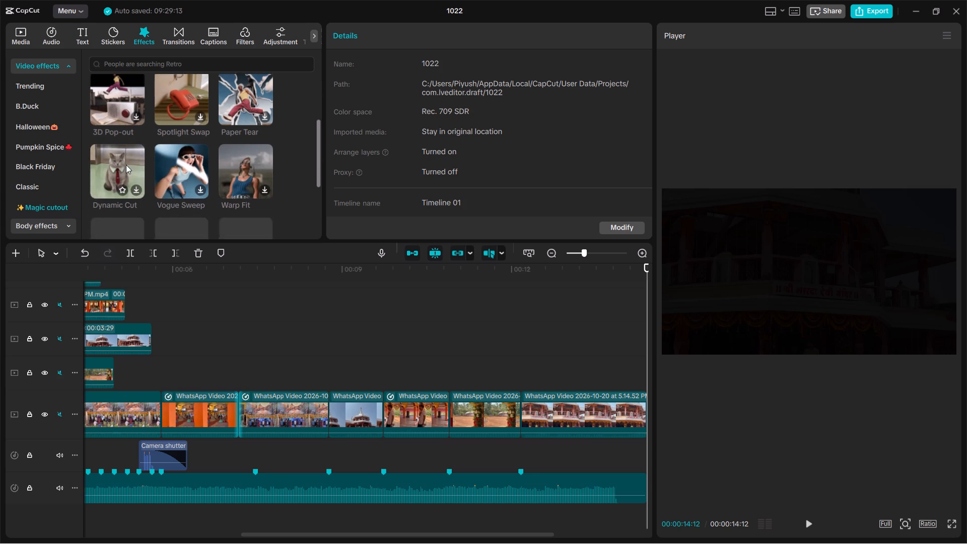
scroll(126, 165, down, 1)
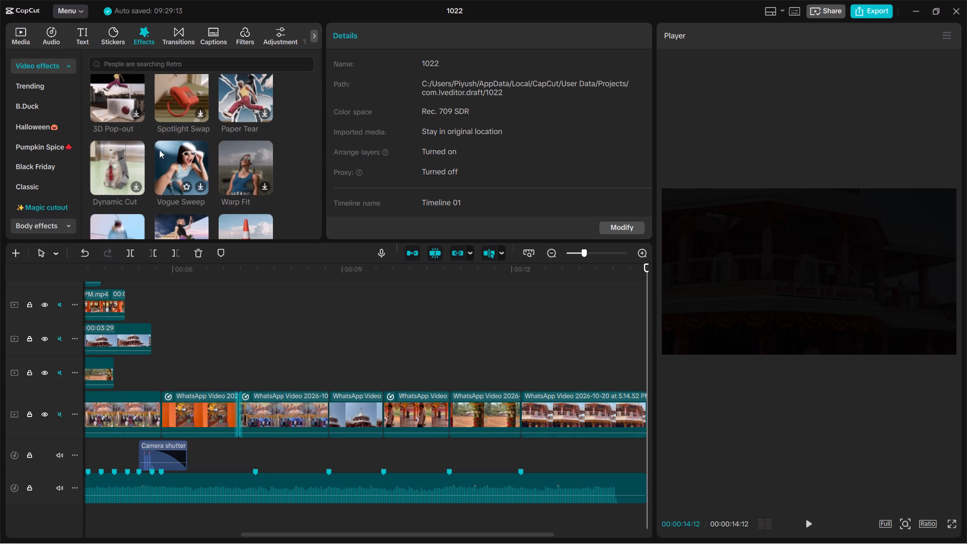
scroll(166, 149, down, 1)
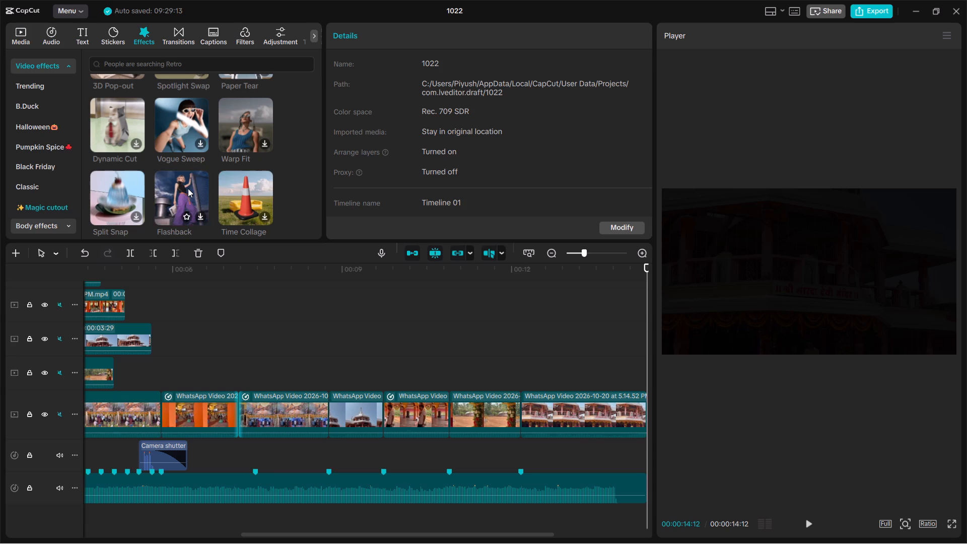
scroll(135, 188, down, 1)
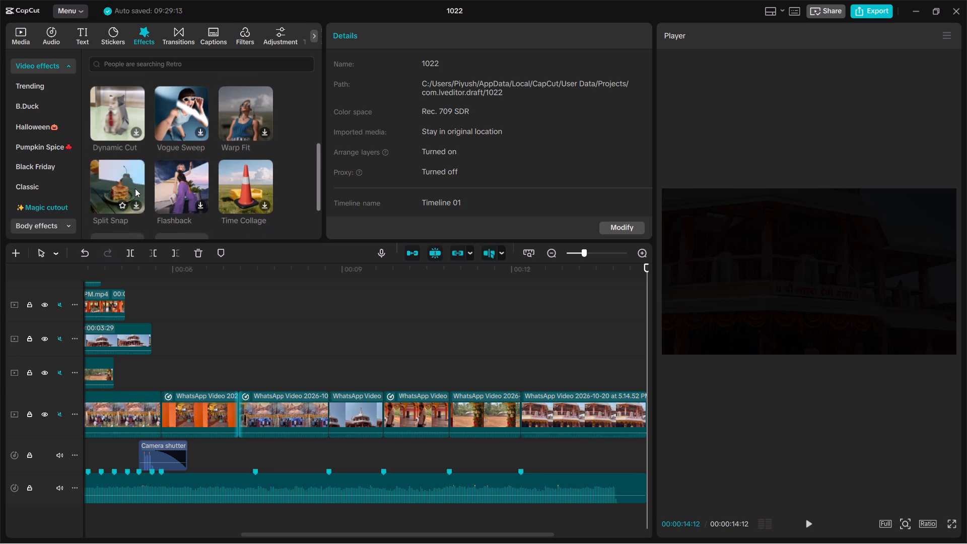
scroll(135, 188, down, 3)
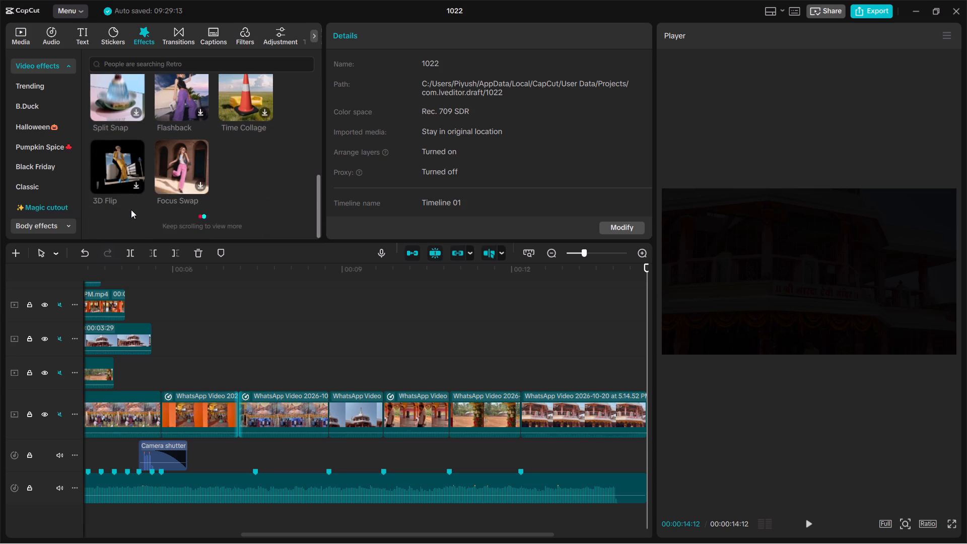
scroll(131, 210, down, 1)
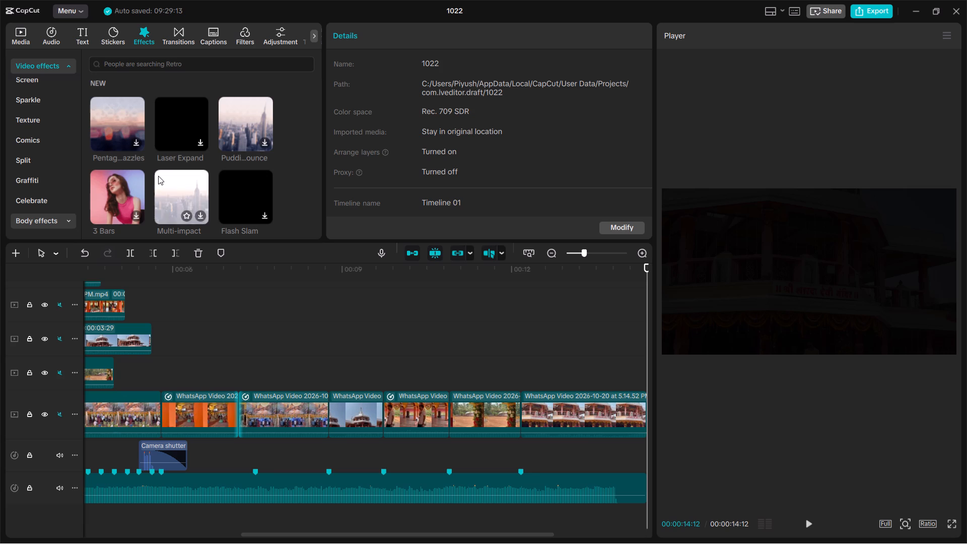
scroll(158, 176, up, 3)
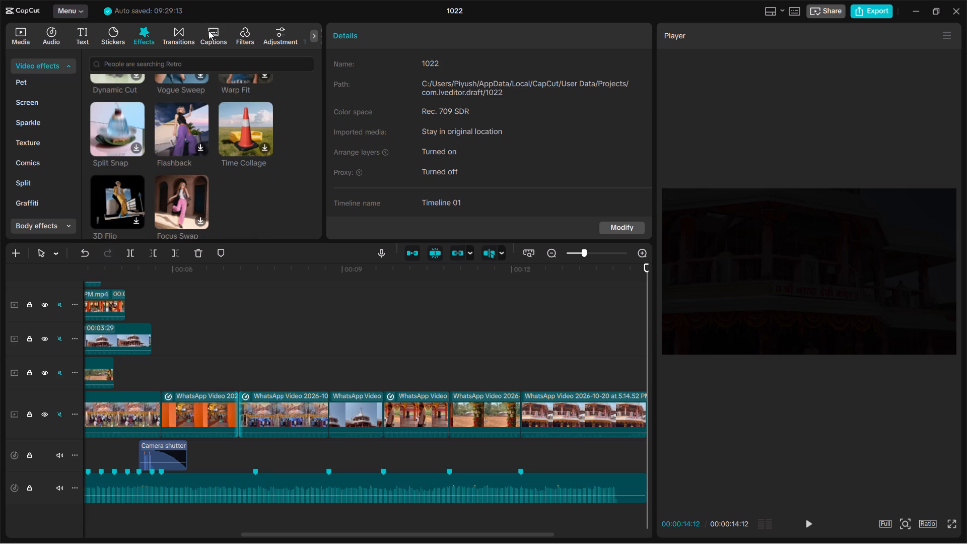
Play the whole video from 00:00:00:00 to review the timing, transition and fade-out.
scroll(180, 401, right, 4)
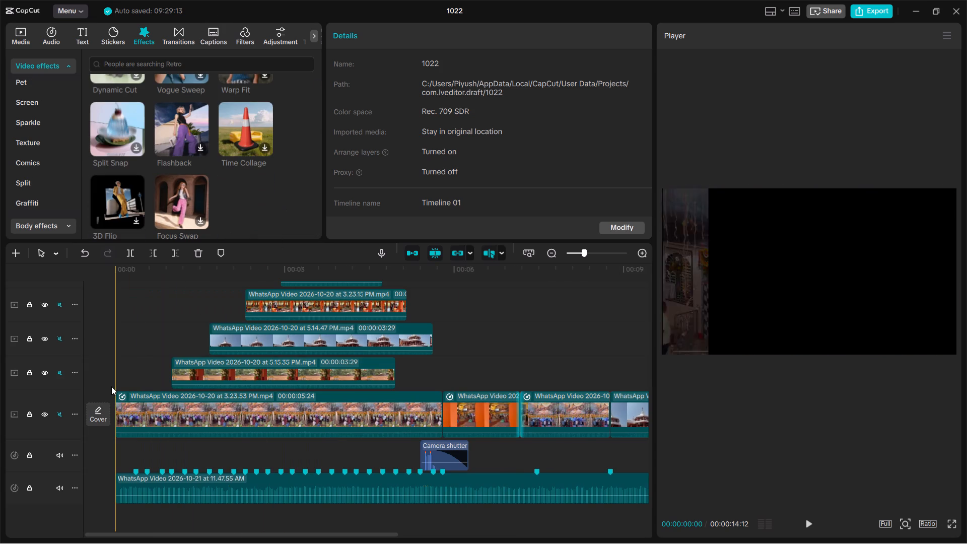
click(111, 386)
key(space)
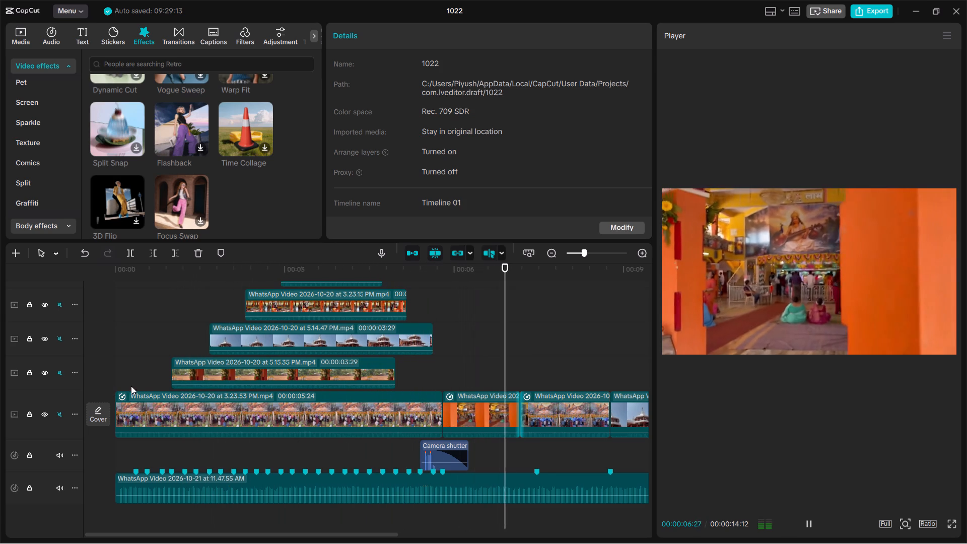
scroll(375, 346, up, 1)
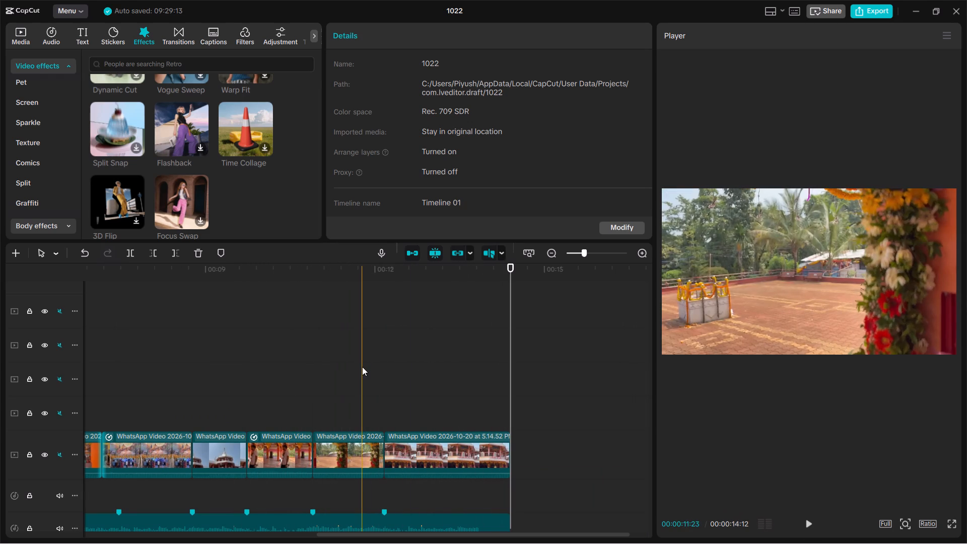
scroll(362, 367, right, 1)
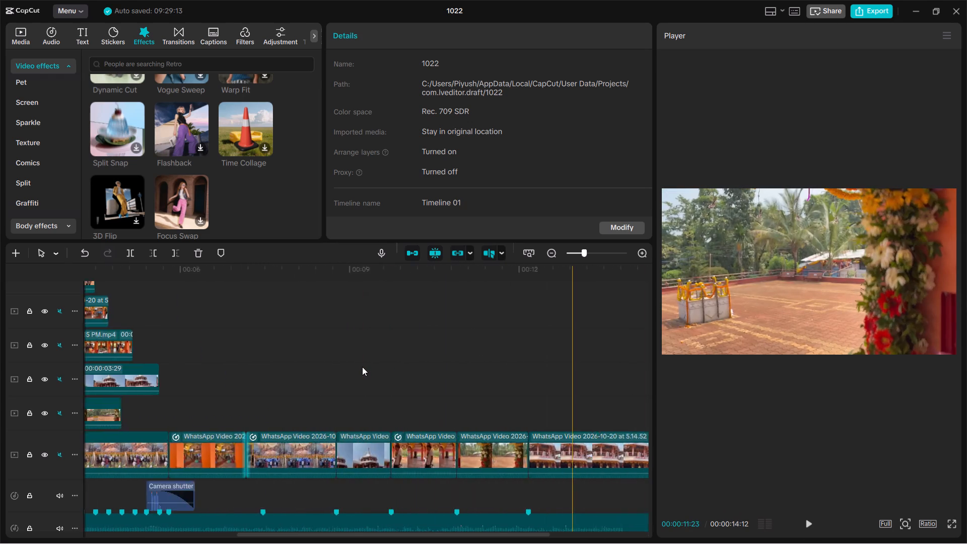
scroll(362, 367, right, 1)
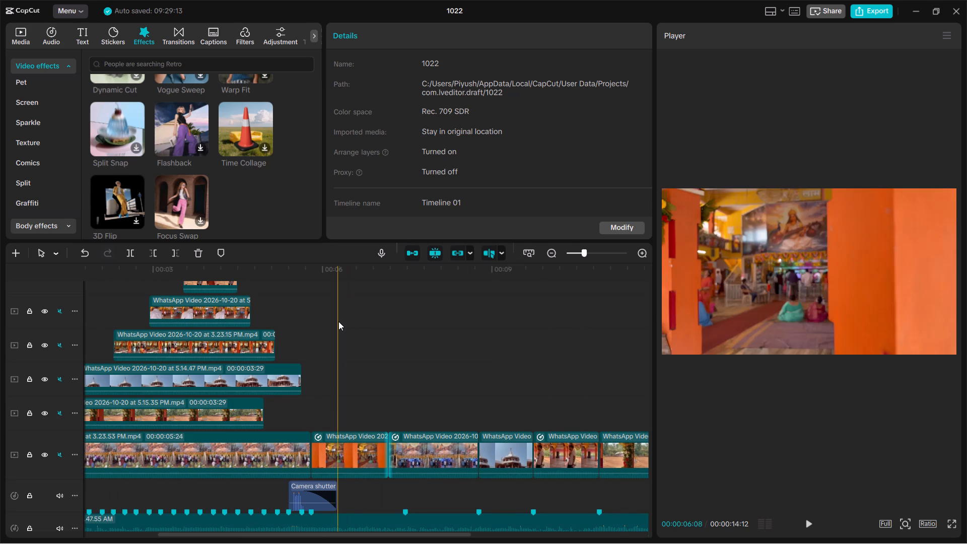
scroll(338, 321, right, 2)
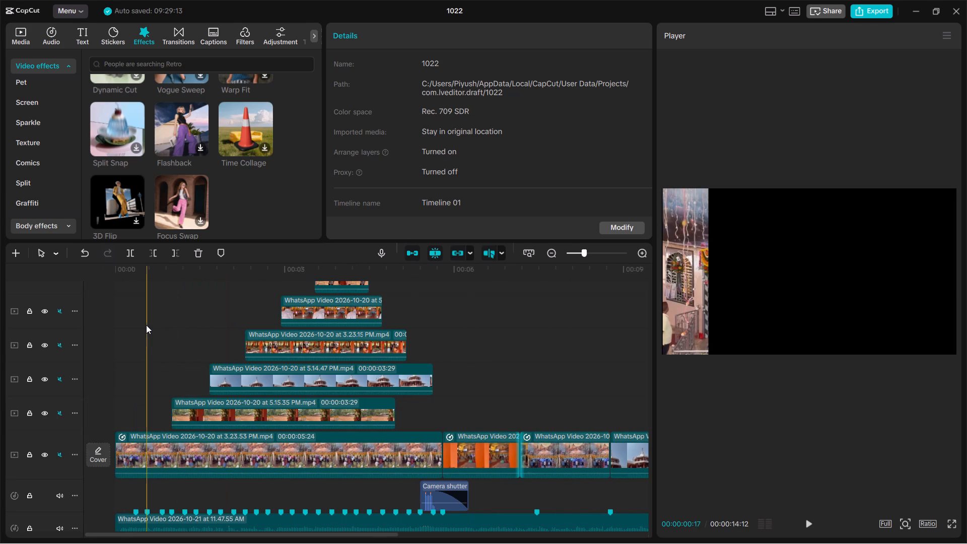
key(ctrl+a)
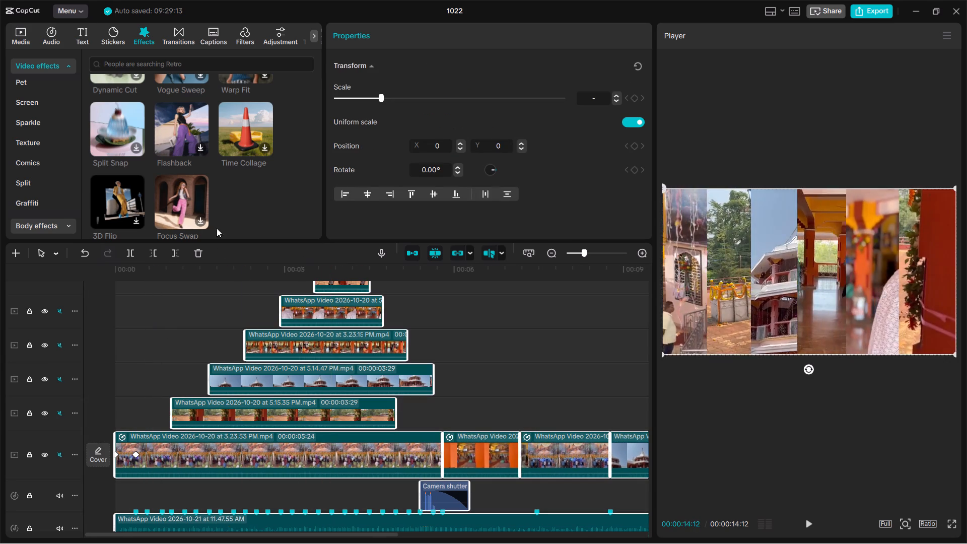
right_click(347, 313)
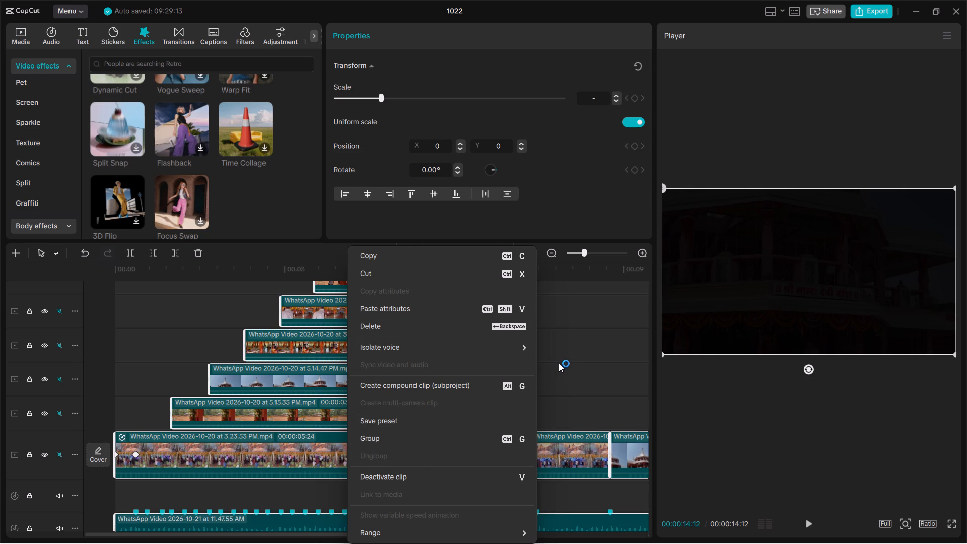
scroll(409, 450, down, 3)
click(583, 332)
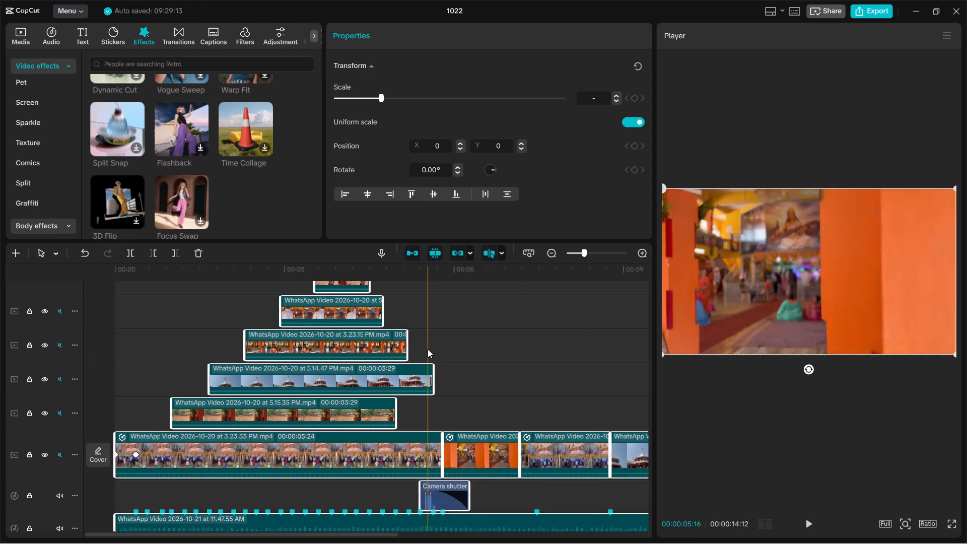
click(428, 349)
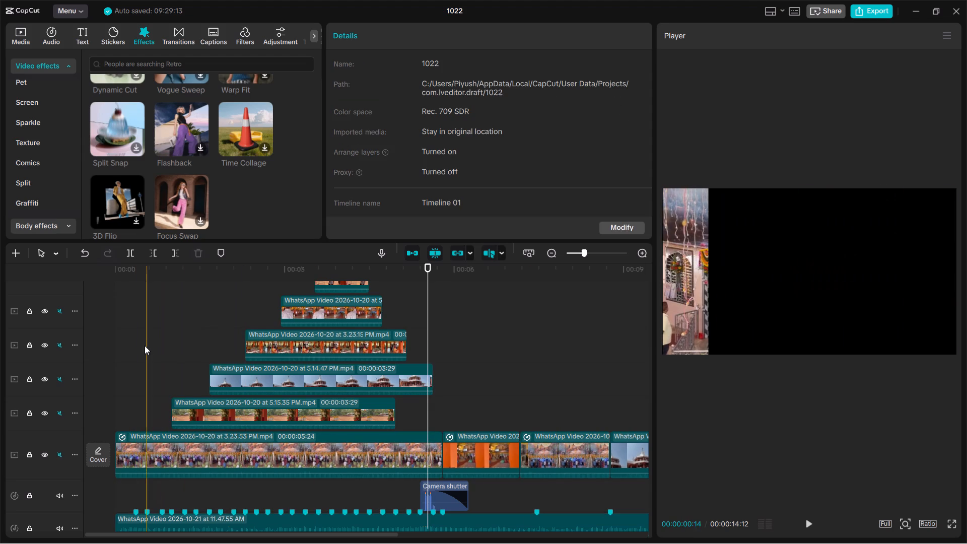
Turn on Smooth slow-mo with Frame blending for the second main-track clip, right after the 00:00:05:24 opening clip.
scroll(147, 344, up, 1)
click(325, 332)
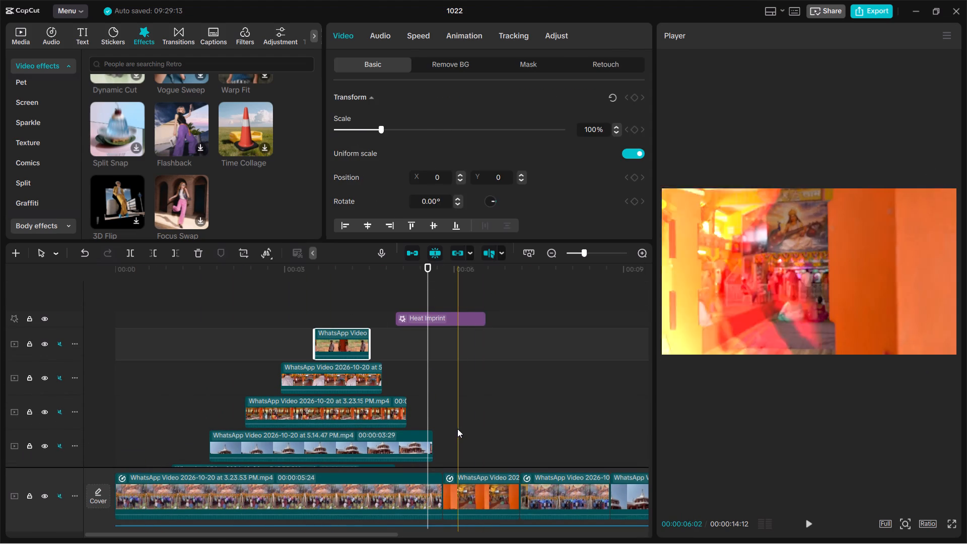
scroll(457, 429, left, 1)
scroll(433, 456, down, 1)
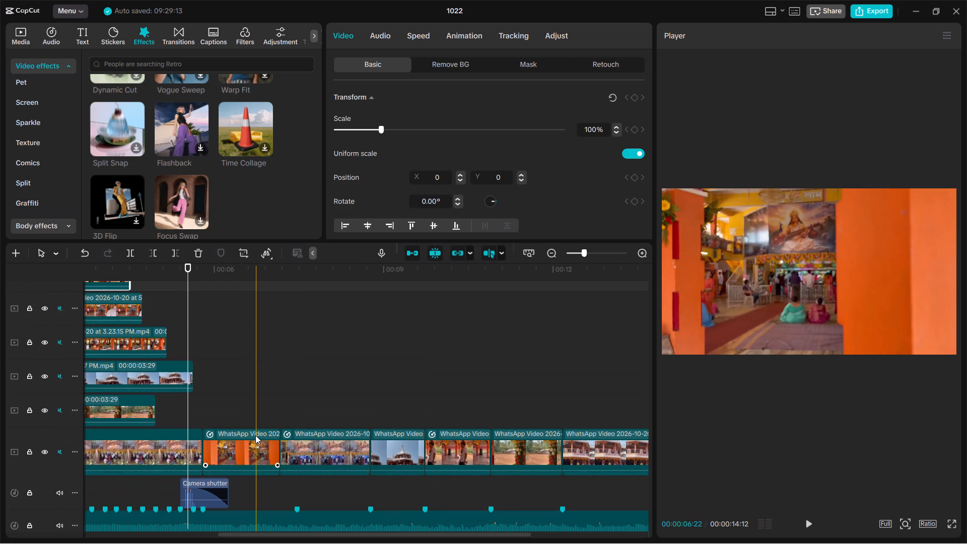
click(255, 435)
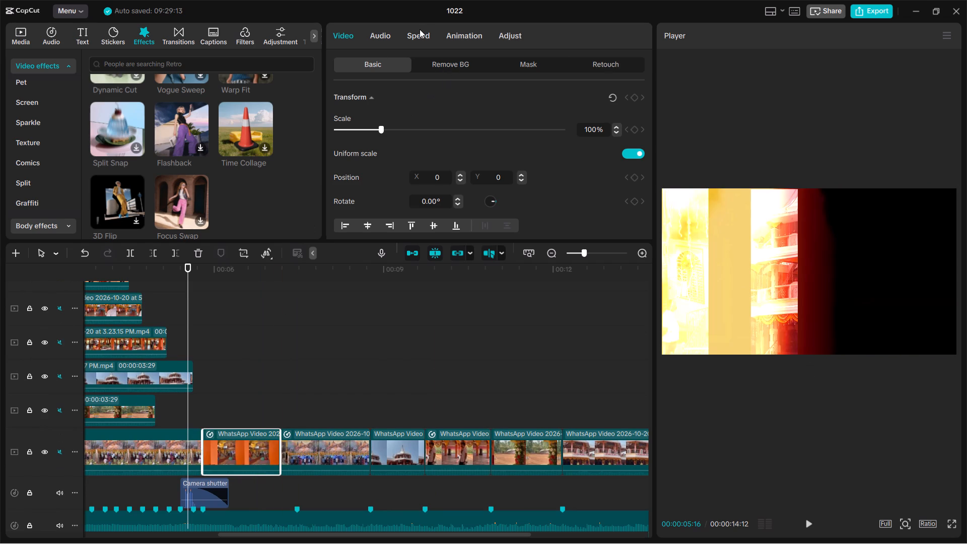
click(420, 29)
scroll(441, 152, down, 2)
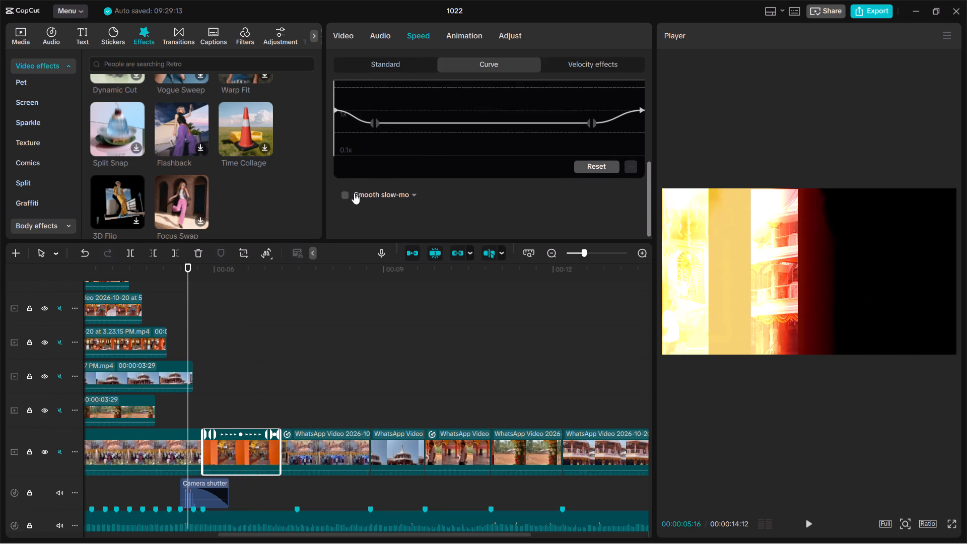
click(347, 193)
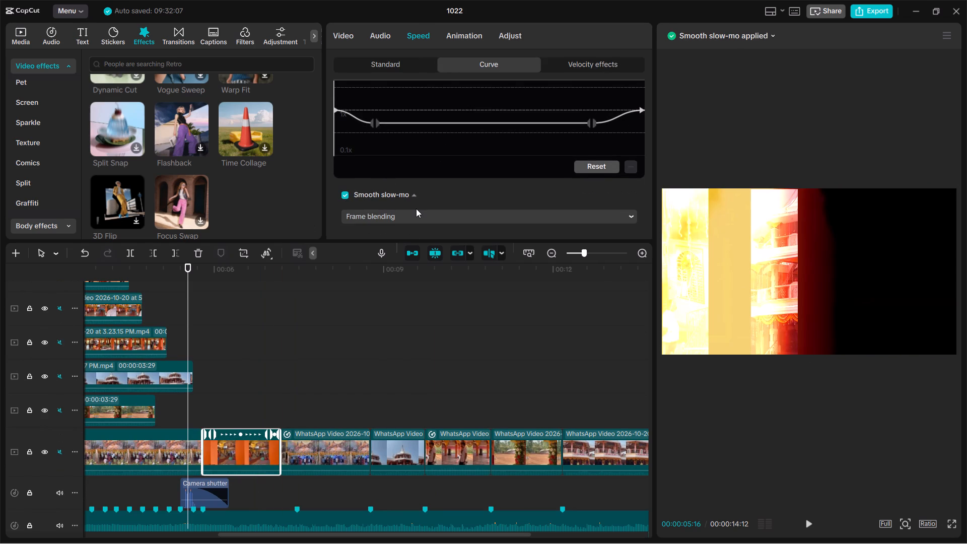
scroll(416, 209, down, 1)
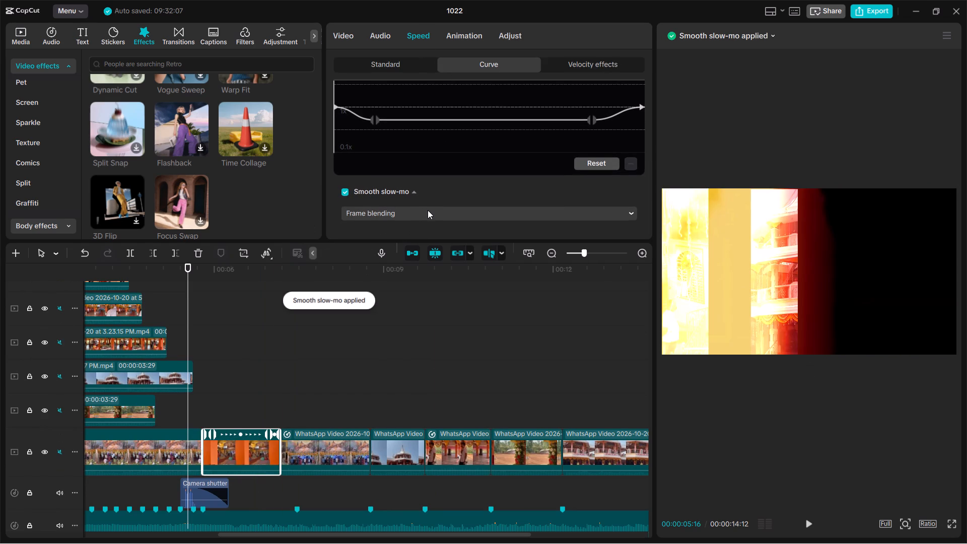
click(421, 215)
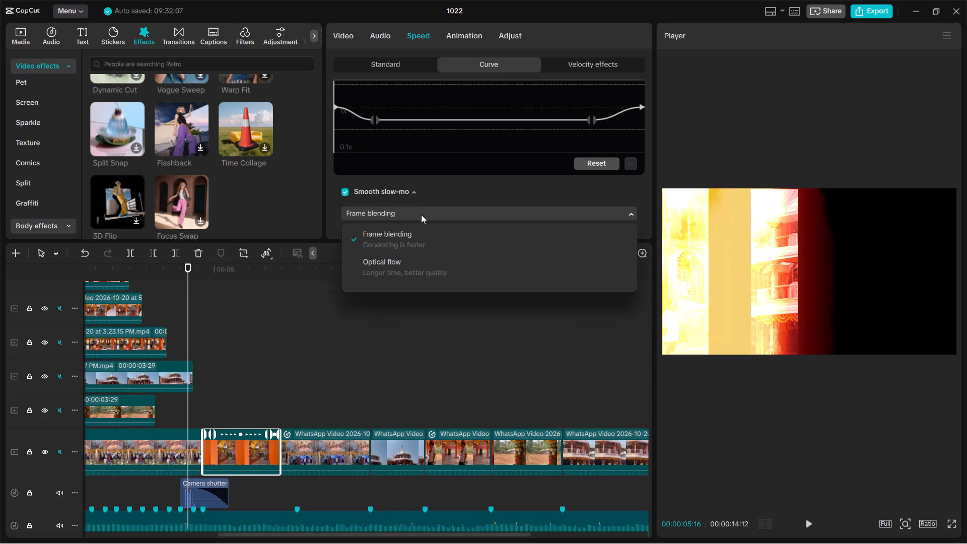
click(394, 194)
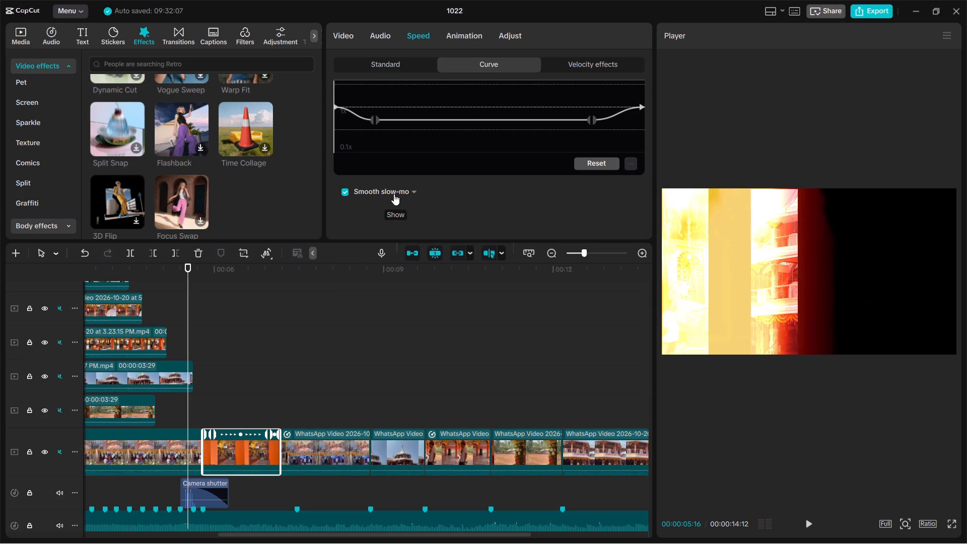
Turn on Smooth slow-mo with Frame blending for the third and fifth main-track clips, which use custom speed curves.
click(327, 444)
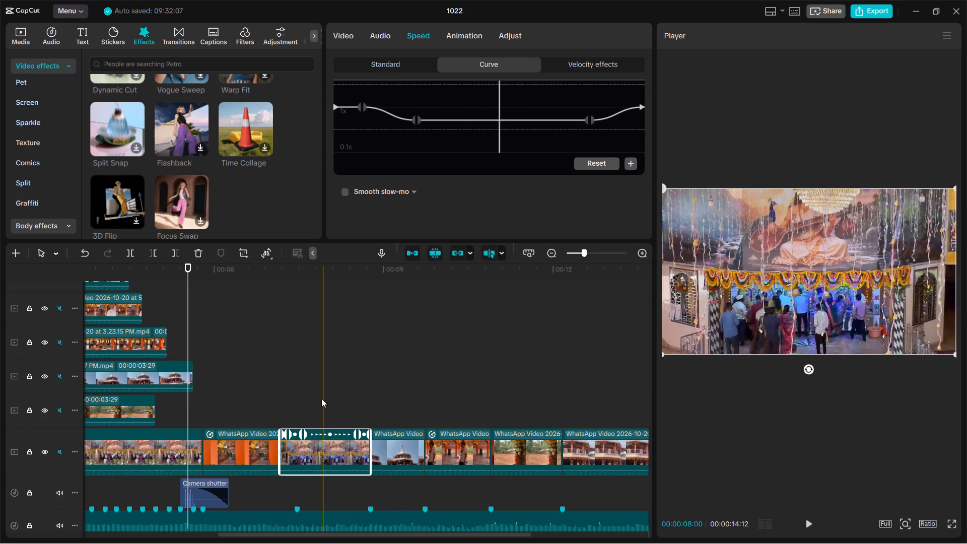
click(348, 191)
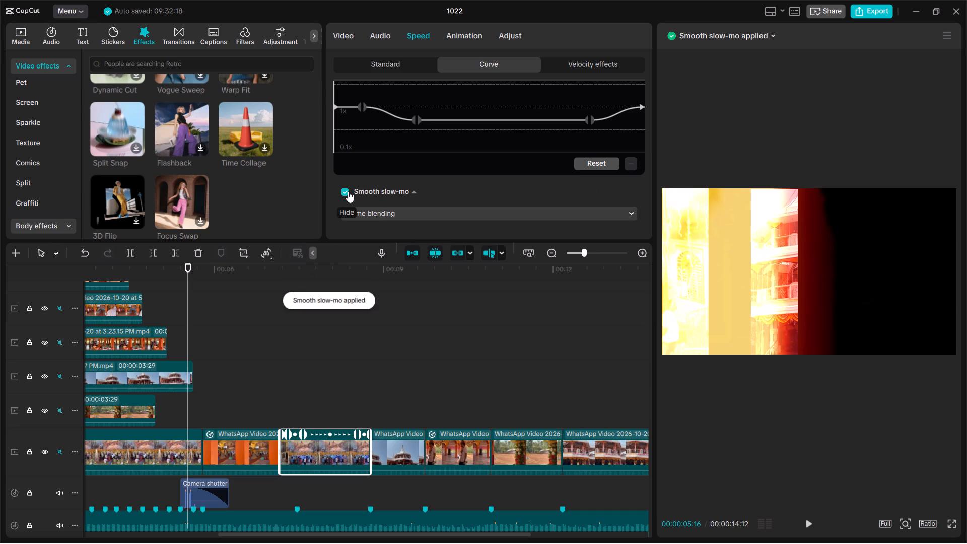
click(391, 444)
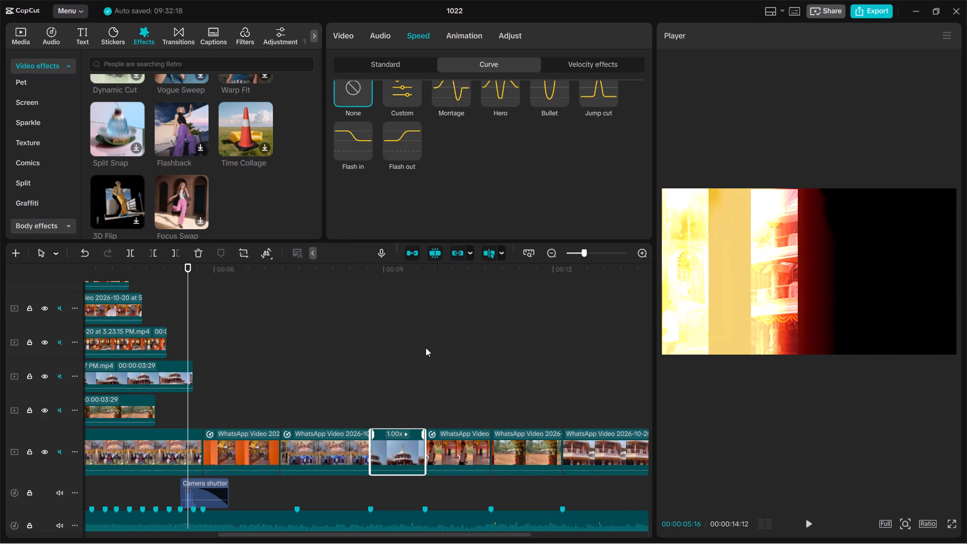
click(464, 455)
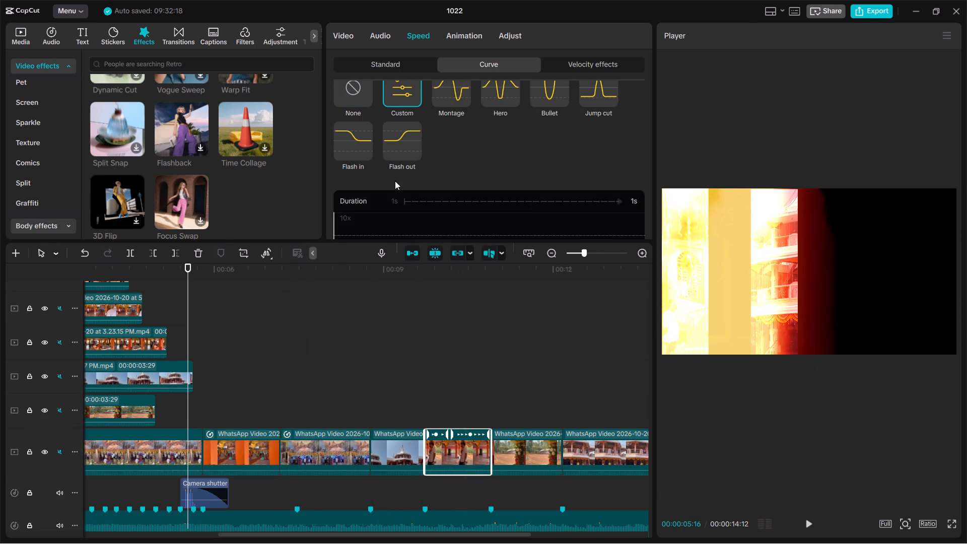
scroll(395, 181, down, 3)
click(344, 216)
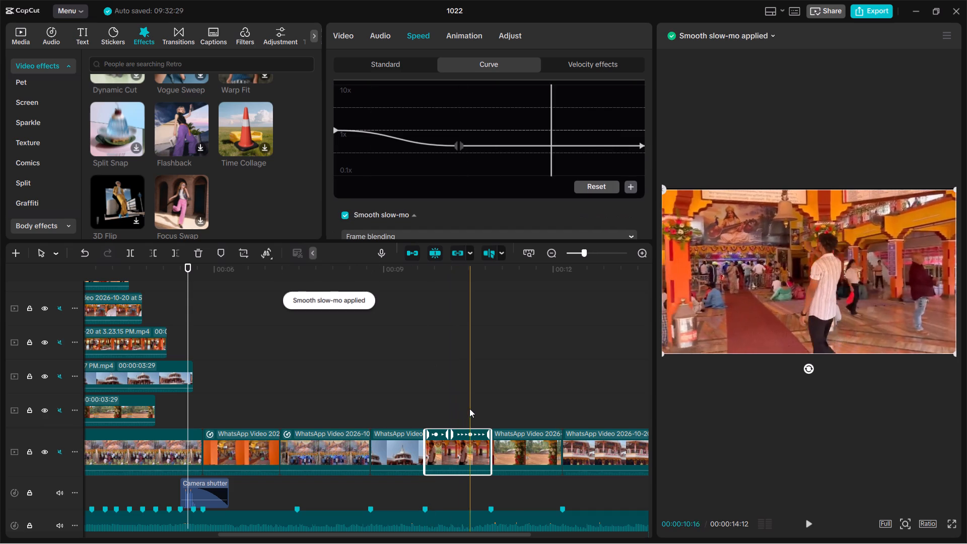
Check the speed curve settings of the last two main-track clips.
click(516, 441)
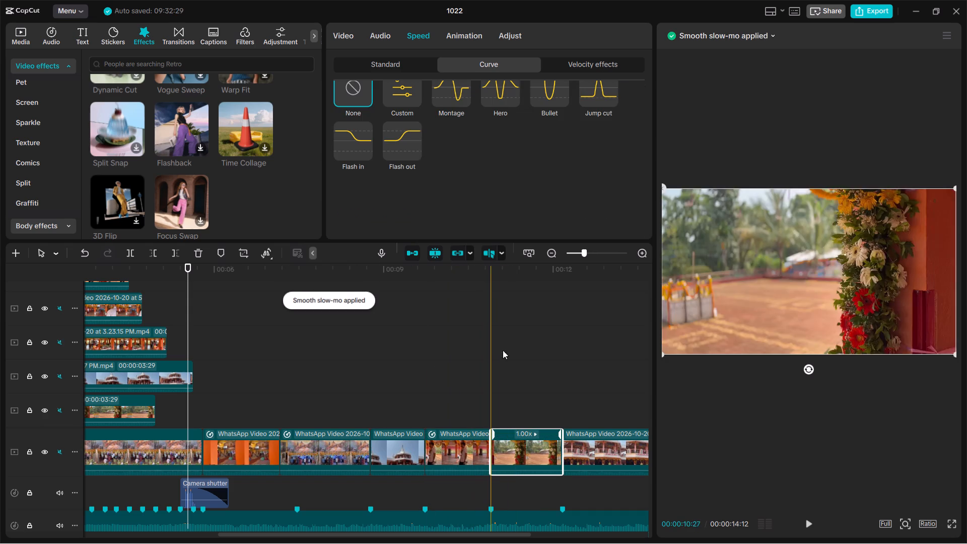
click(579, 431)
scroll(520, 418, left, 1)
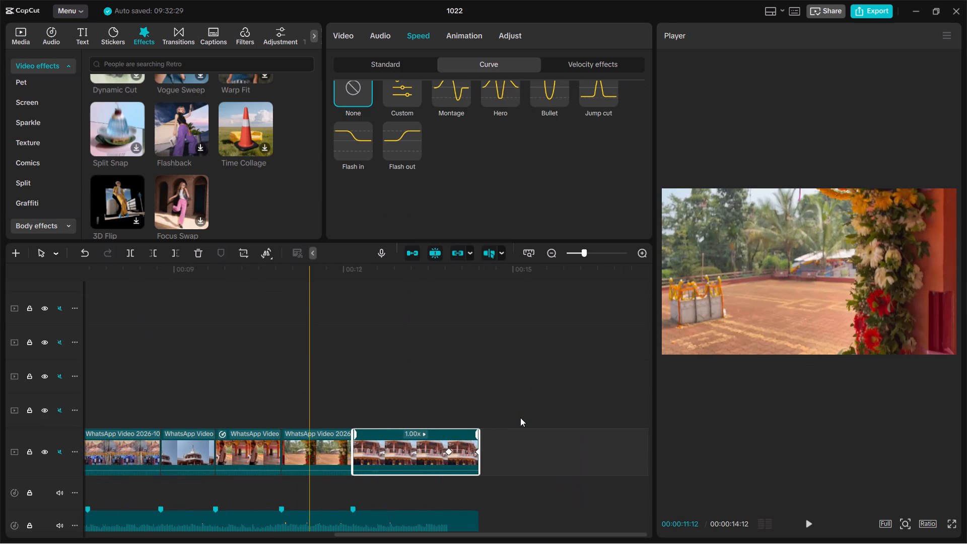
Turn on Smooth slow-mo for the 00:00:05:24 opening clip on the main track.
scroll(520, 418, right, 2)
click(381, 452)
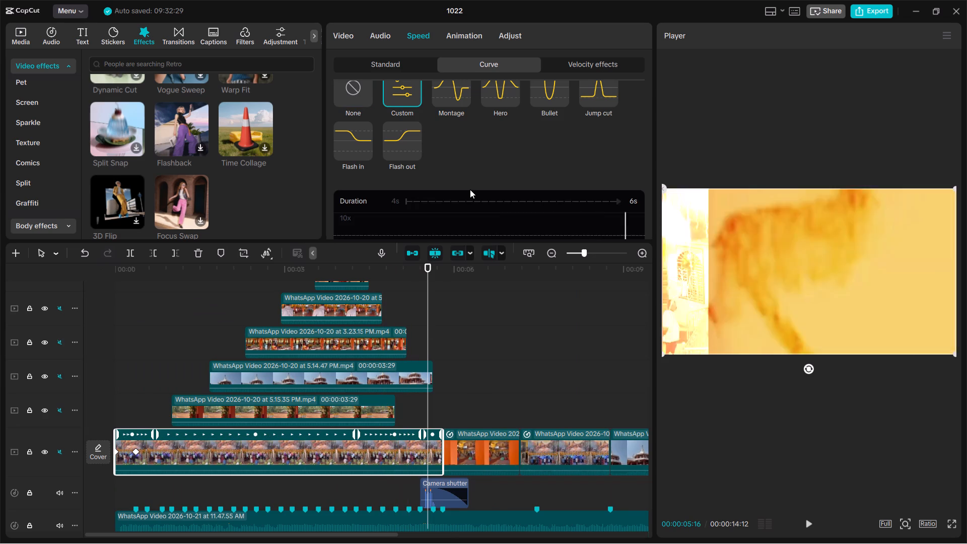
scroll(470, 189, down, 7)
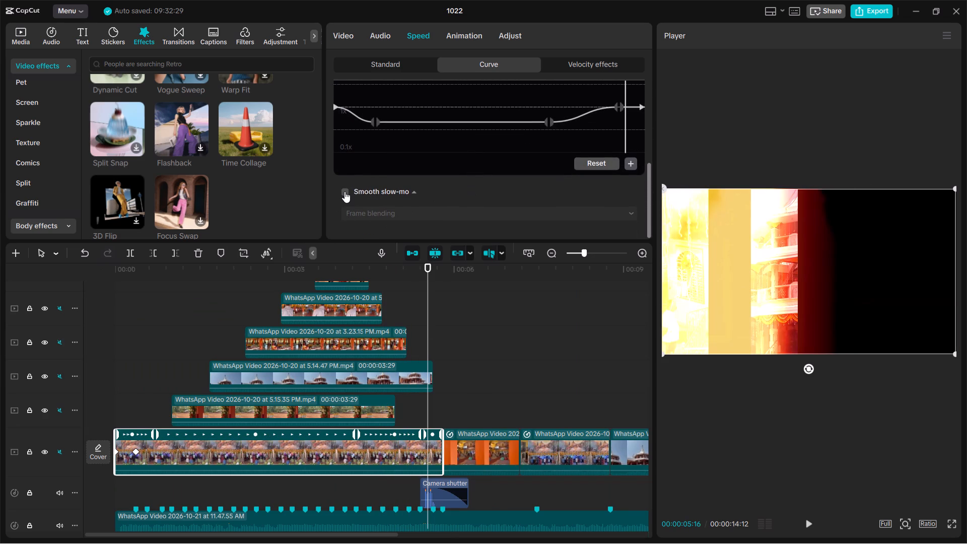
click(344, 191)
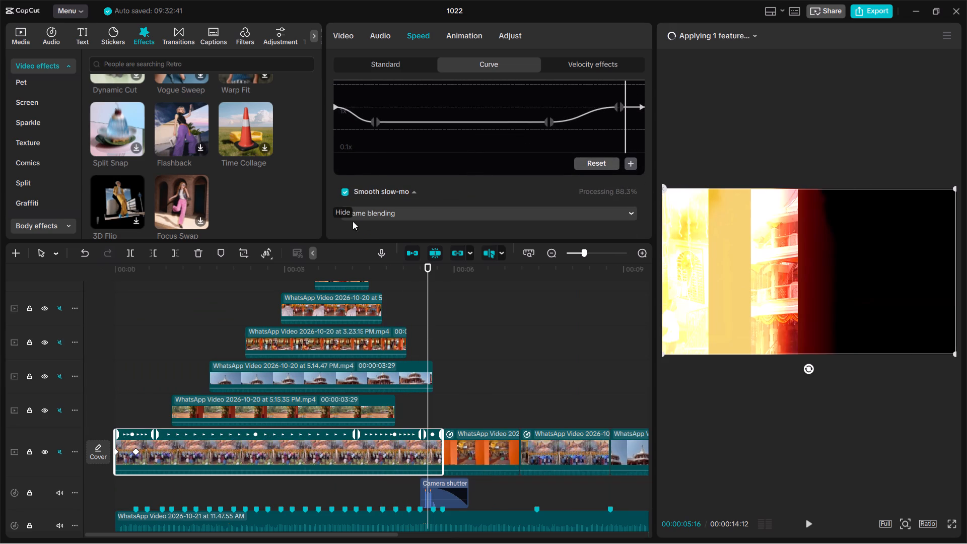
Check the speed curve settings of the three lowest overlay clips above the opening main-track clip.
click(318, 398)
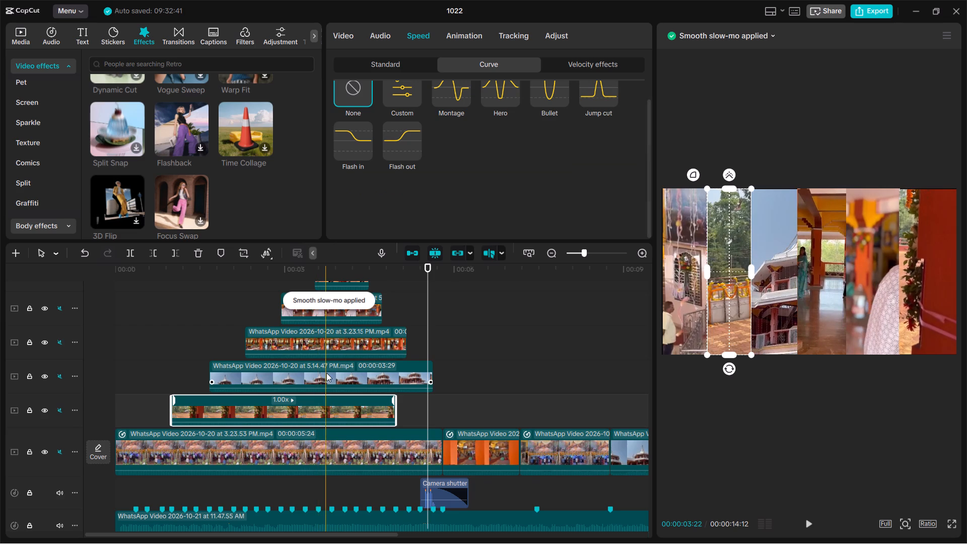
click(326, 373)
click(335, 337)
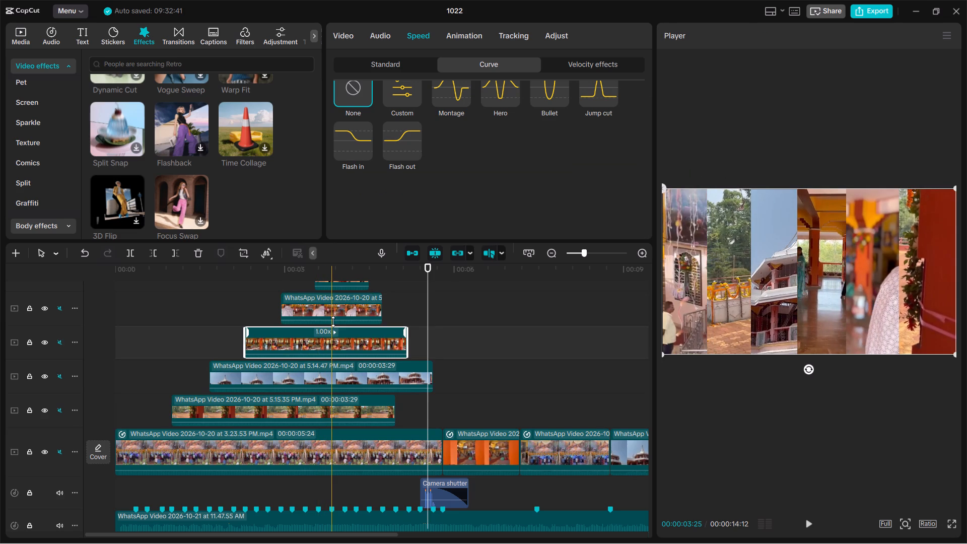
Move the Heat Imprint effect down to a layer between the 5.14.47 PM and 5.15.35 PM overlay clips, over the opening clip's end cut.
scroll(336, 310, up, 2)
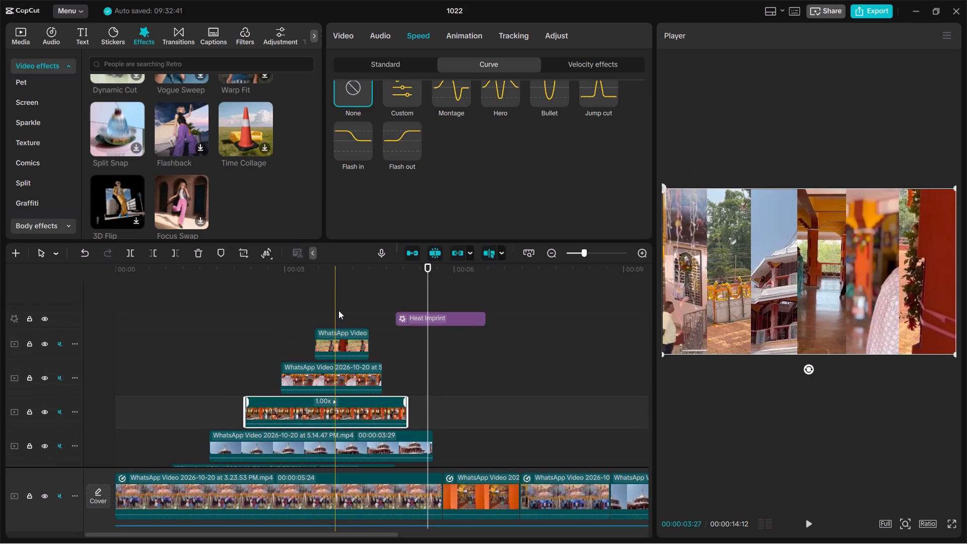
drag(415, 314, 421, 534)
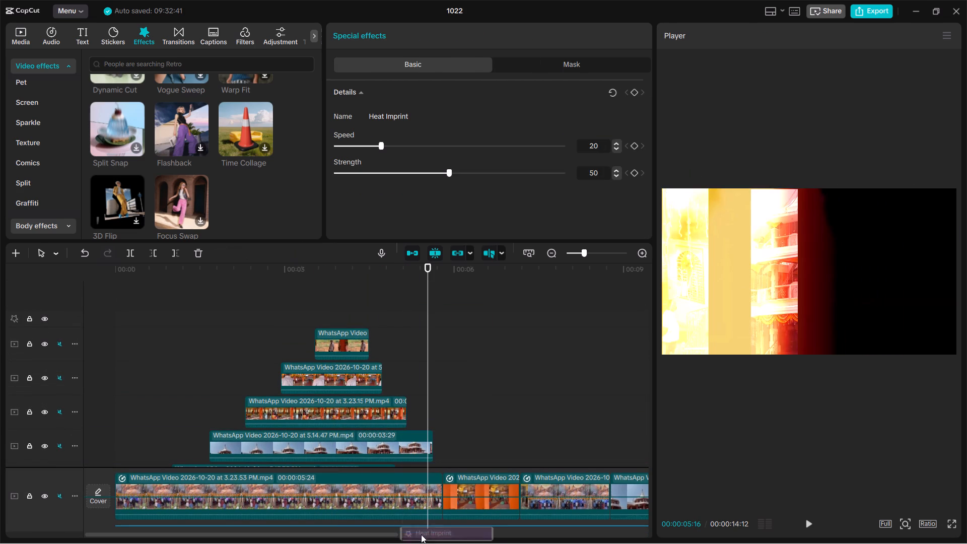
drag(421, 534, 406, 458)
scroll(406, 458, down, 1)
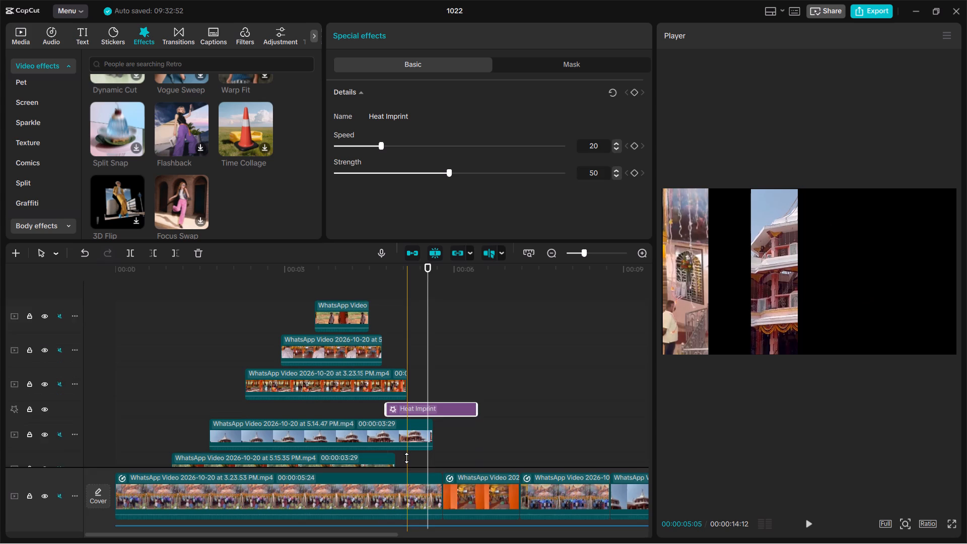
scroll(406, 458, down, 1)
drag(430, 338, 446, 408)
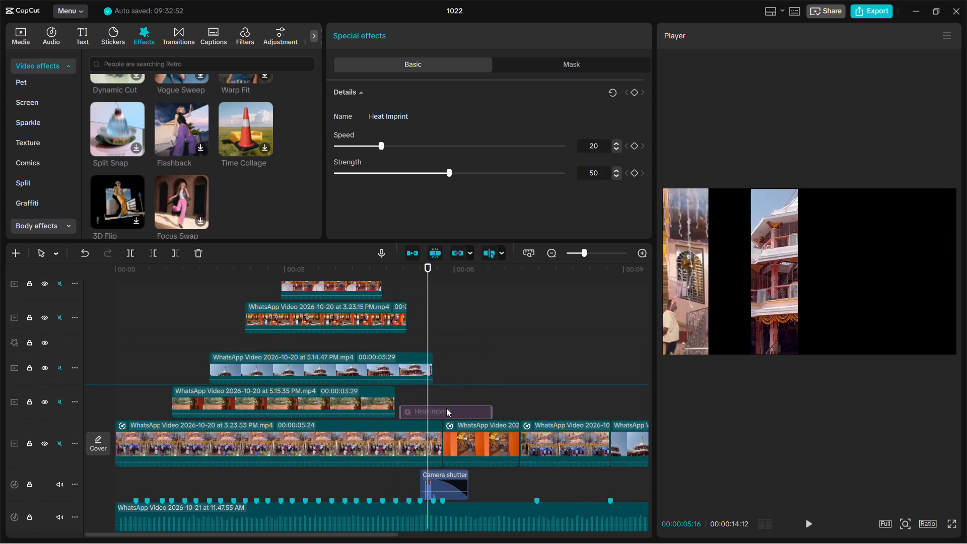
drag(446, 408, 446, 407)
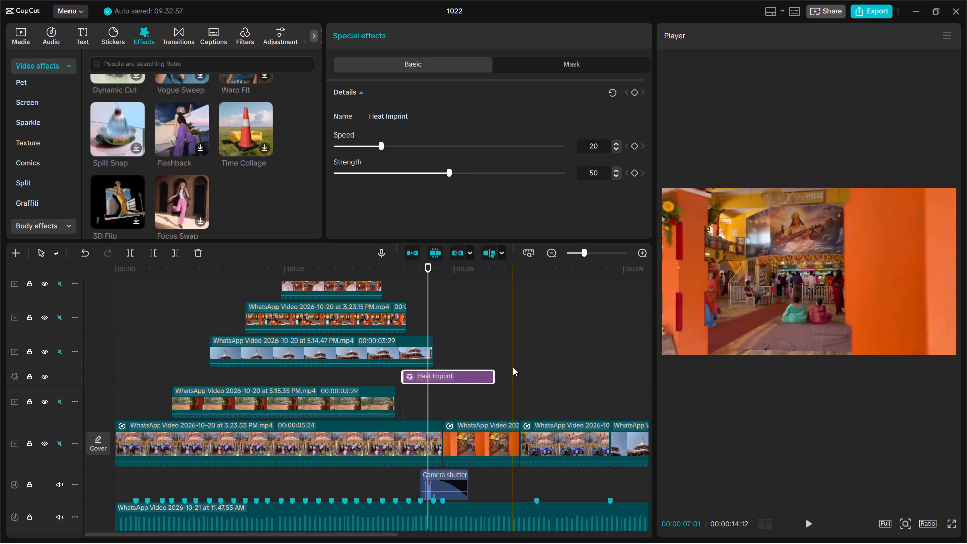
Play the timeline from near the start through to the end to review the edit.
click(188, 356)
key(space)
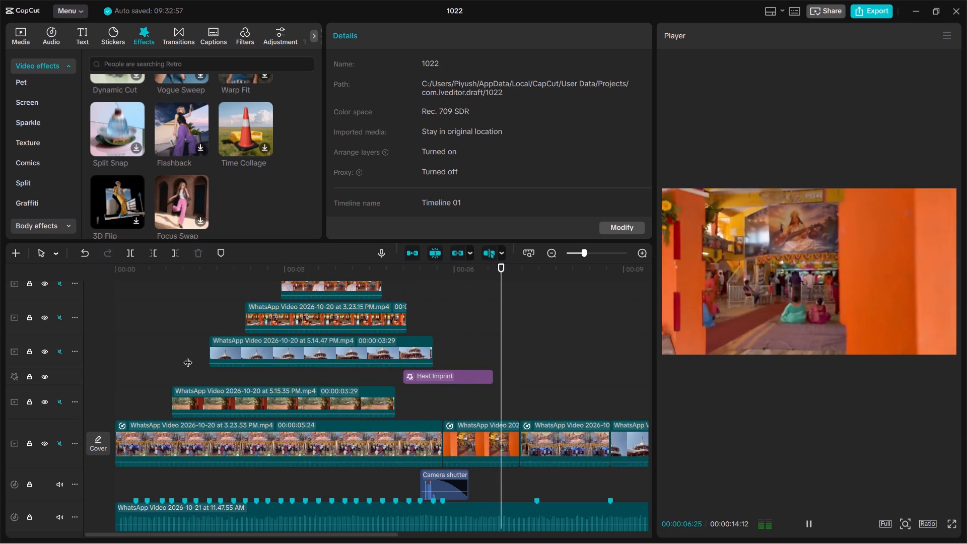
scroll(493, 351, left, 1)
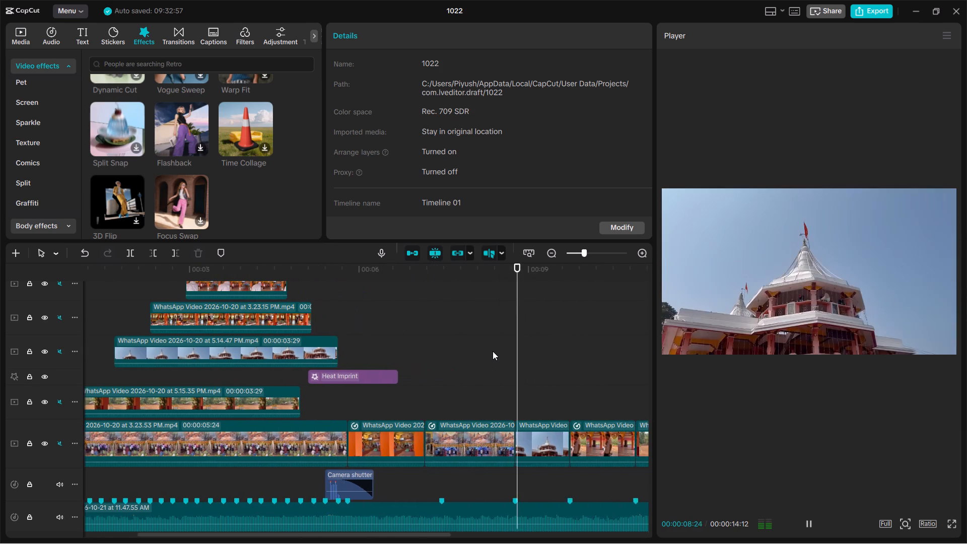
scroll(493, 351, left, 1)
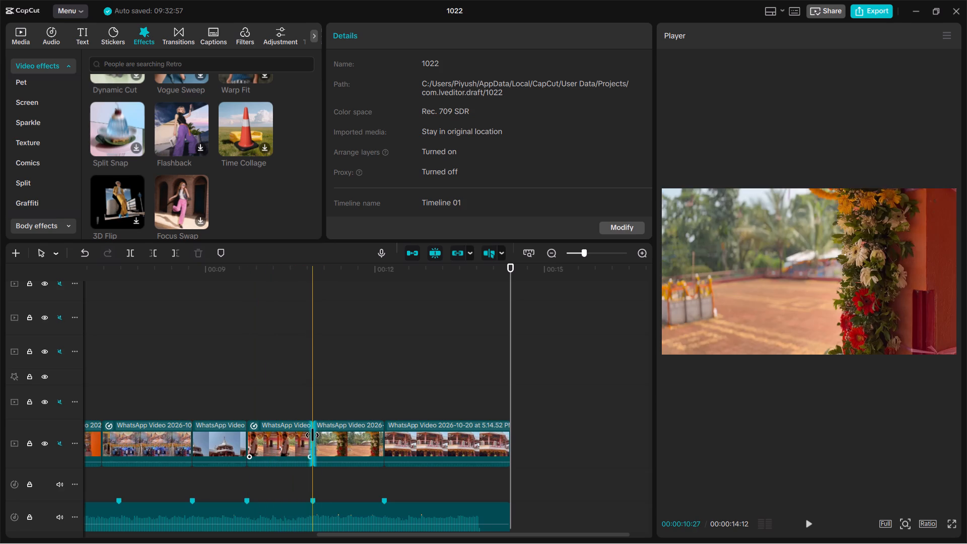
Trim the fifth main-track clip's start away up to 00:00:10:06 of the timeline, and extend its end to about 00:00:11:00.
click(265, 446)
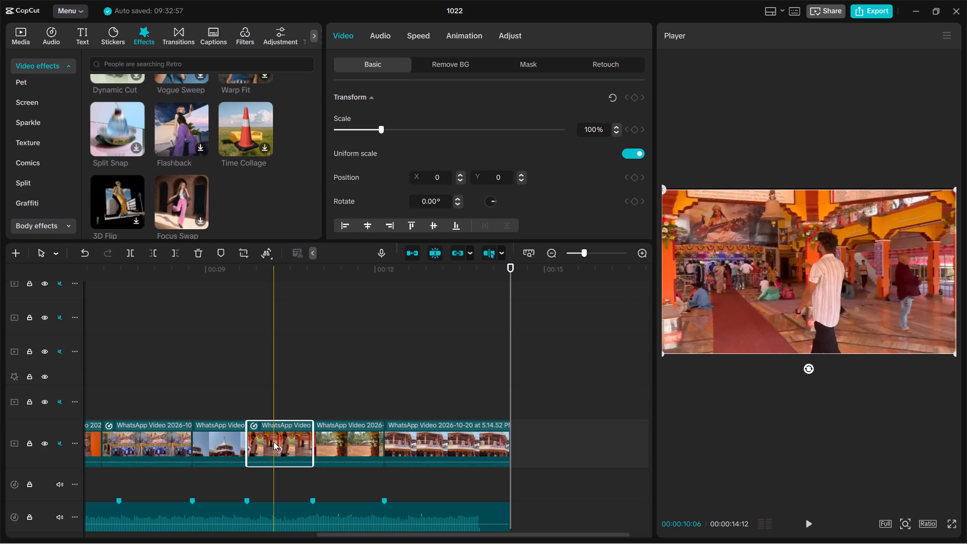
key(q)
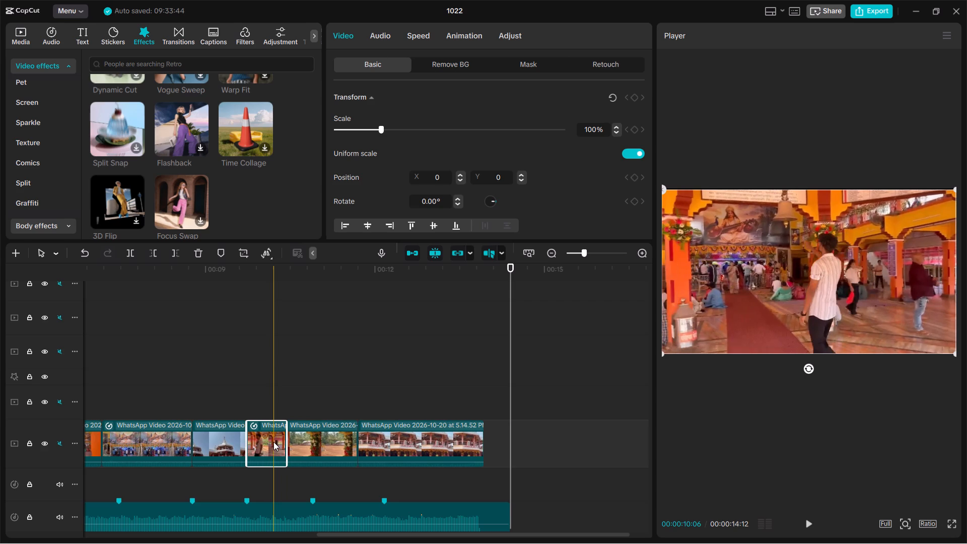
drag(288, 442, 316, 446)
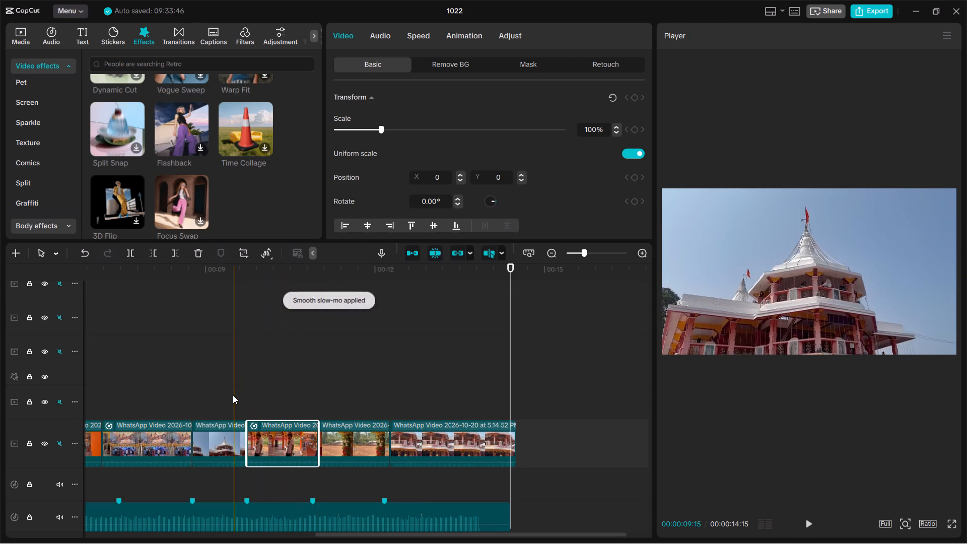
Review the edited main-track clips along the timeline, from the opening clip to the end of the montage.
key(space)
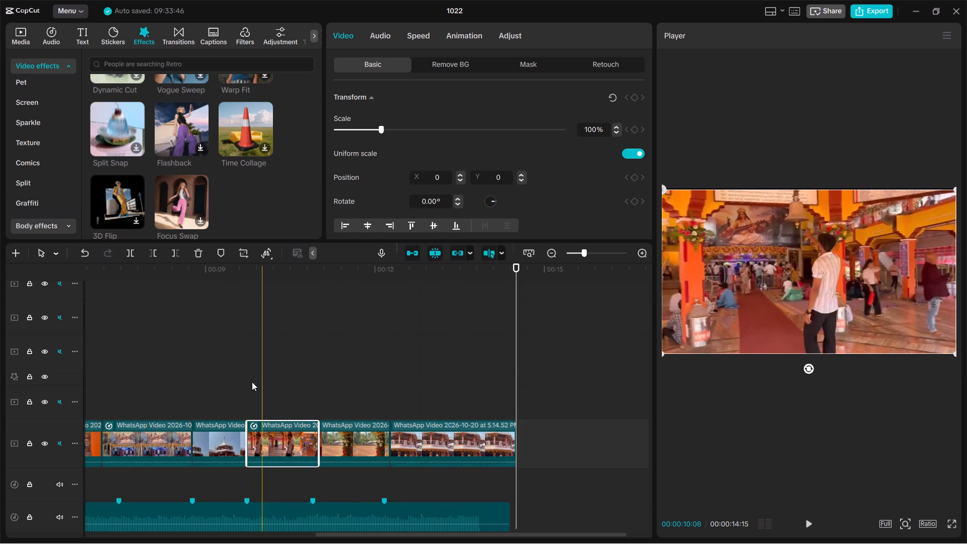
scroll(248, 381, right, 4)
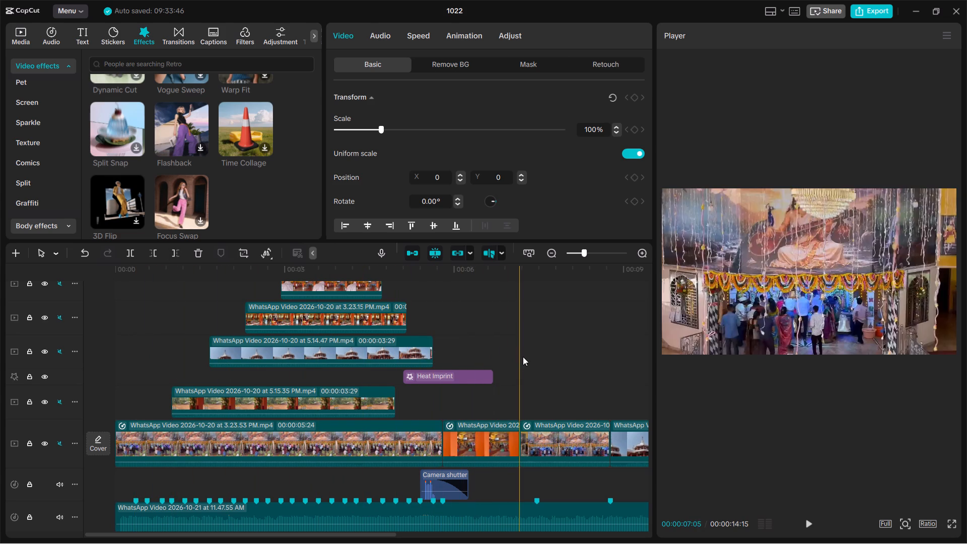
scroll(573, 366, left, 1)
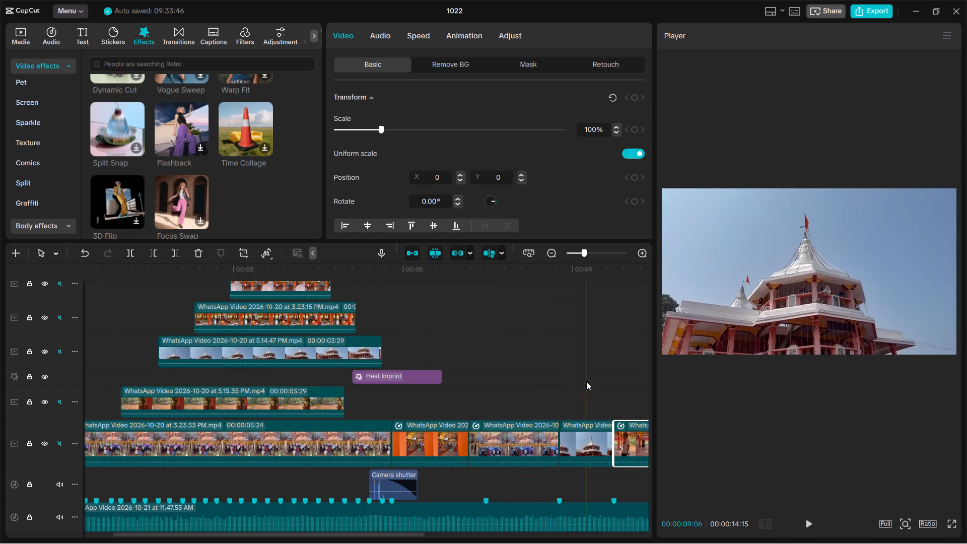
scroll(614, 382, left, 1)
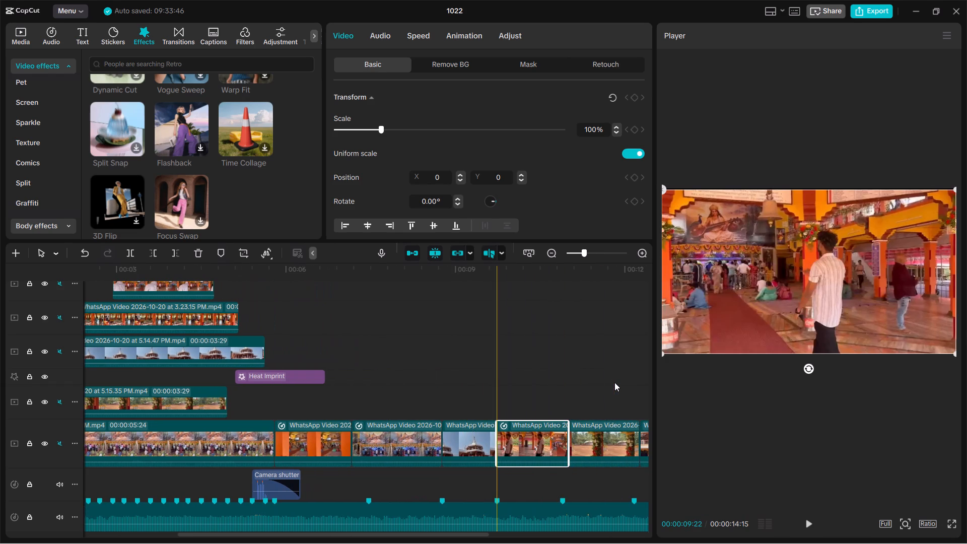
scroll(593, 394, left, 1)
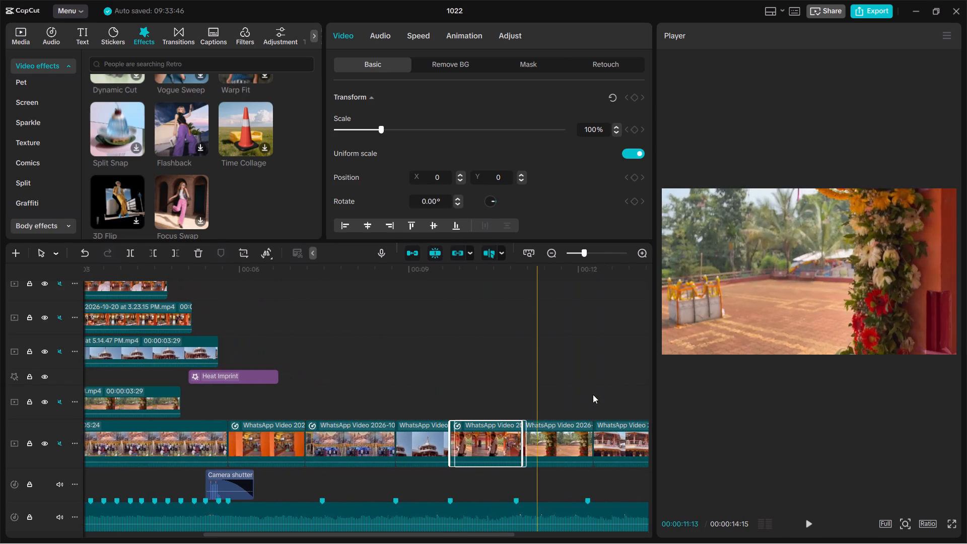
scroll(628, 398, left, 1)
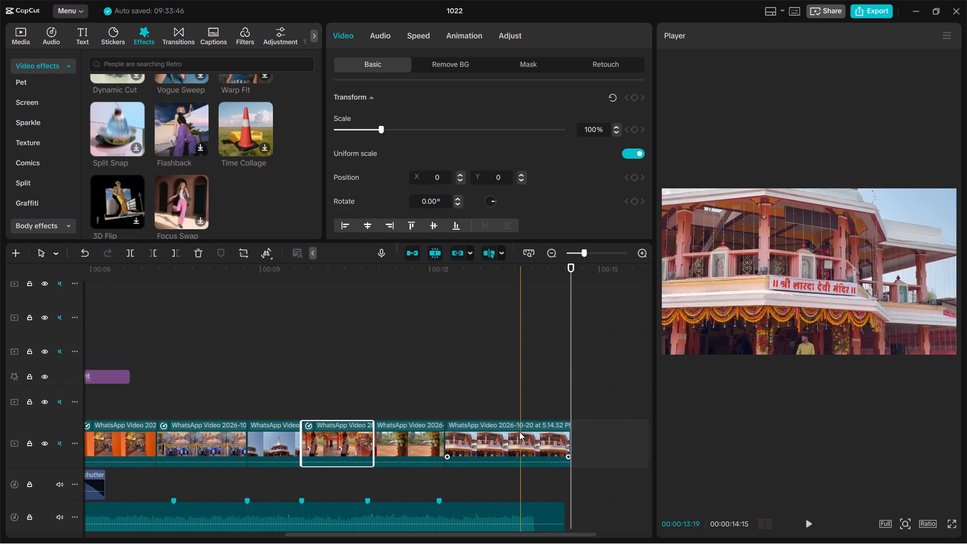
scroll(471, 384, right, 4)
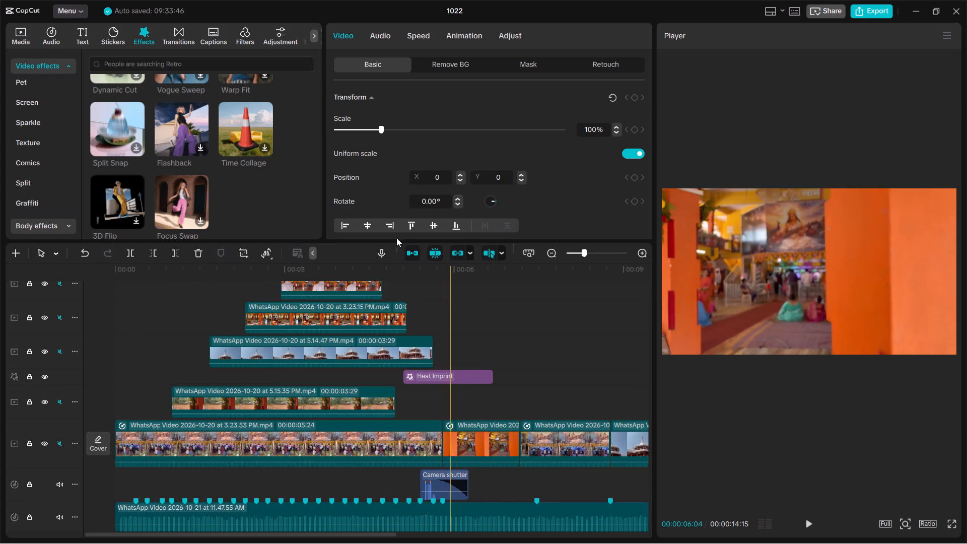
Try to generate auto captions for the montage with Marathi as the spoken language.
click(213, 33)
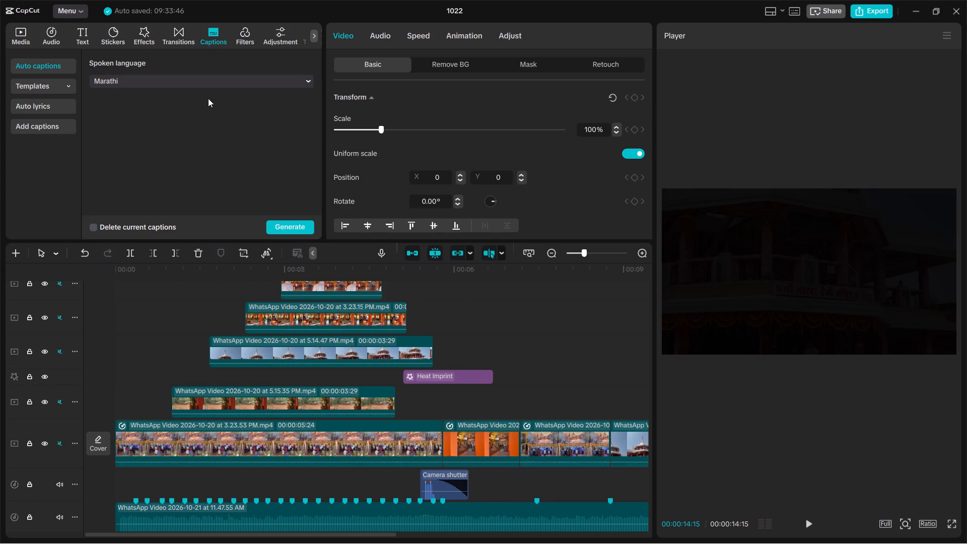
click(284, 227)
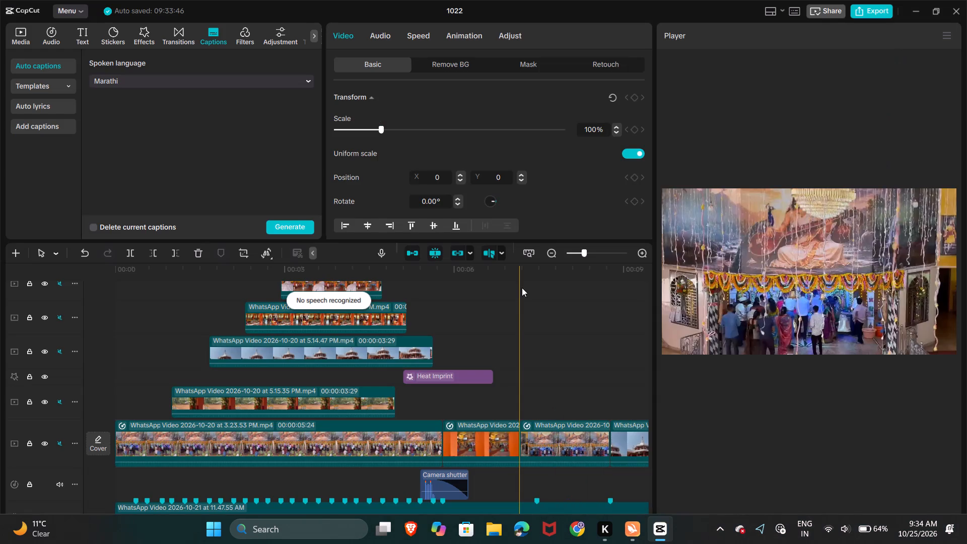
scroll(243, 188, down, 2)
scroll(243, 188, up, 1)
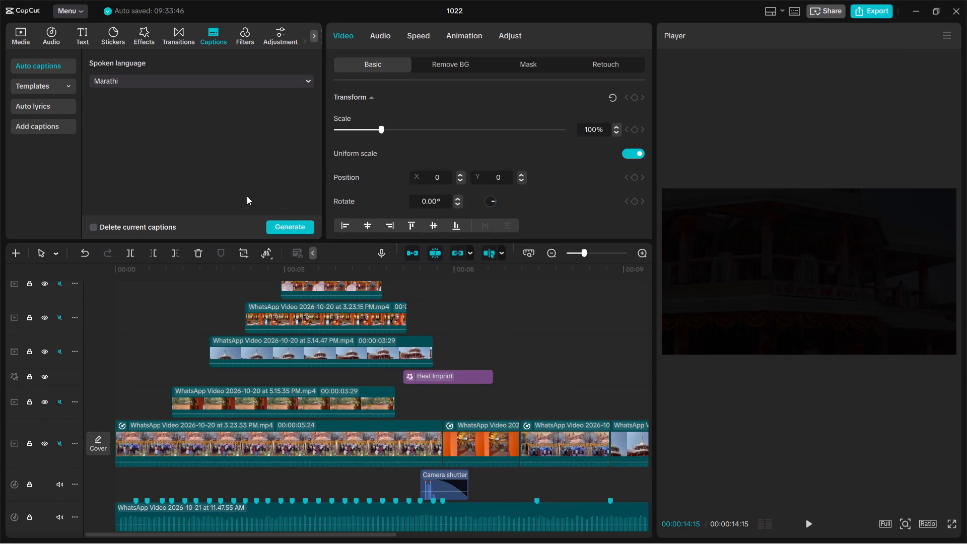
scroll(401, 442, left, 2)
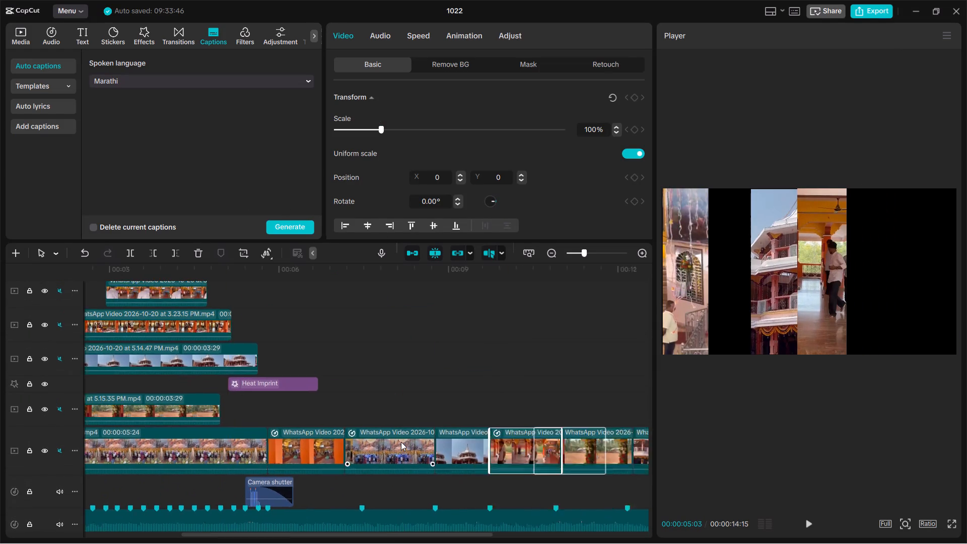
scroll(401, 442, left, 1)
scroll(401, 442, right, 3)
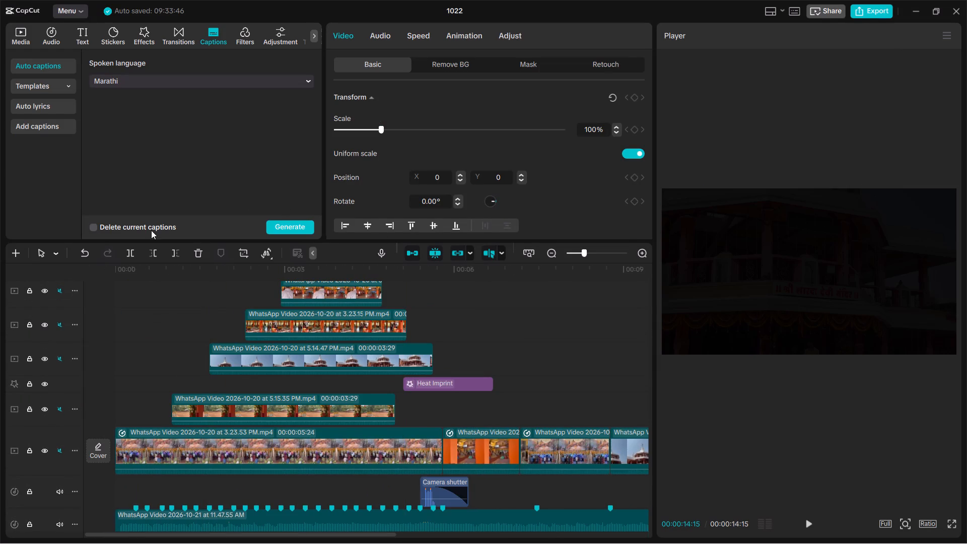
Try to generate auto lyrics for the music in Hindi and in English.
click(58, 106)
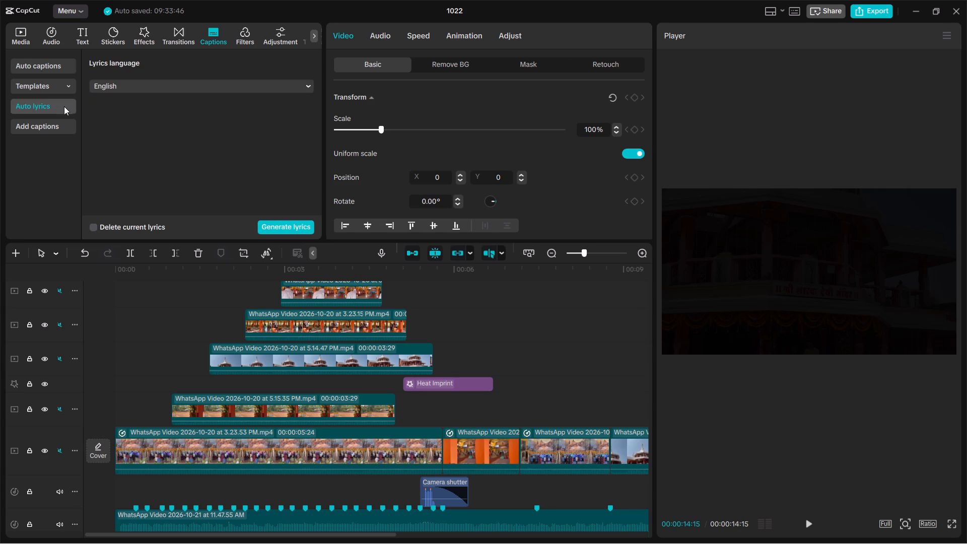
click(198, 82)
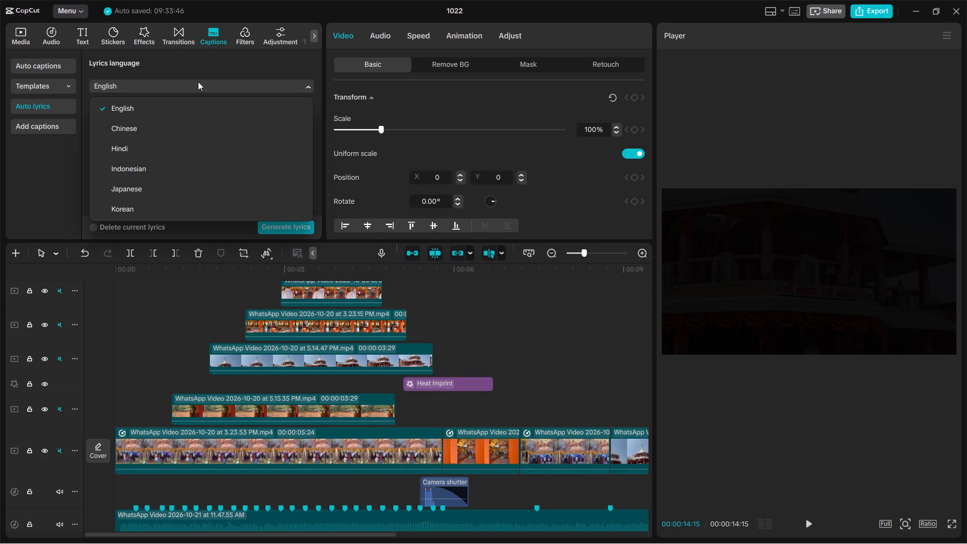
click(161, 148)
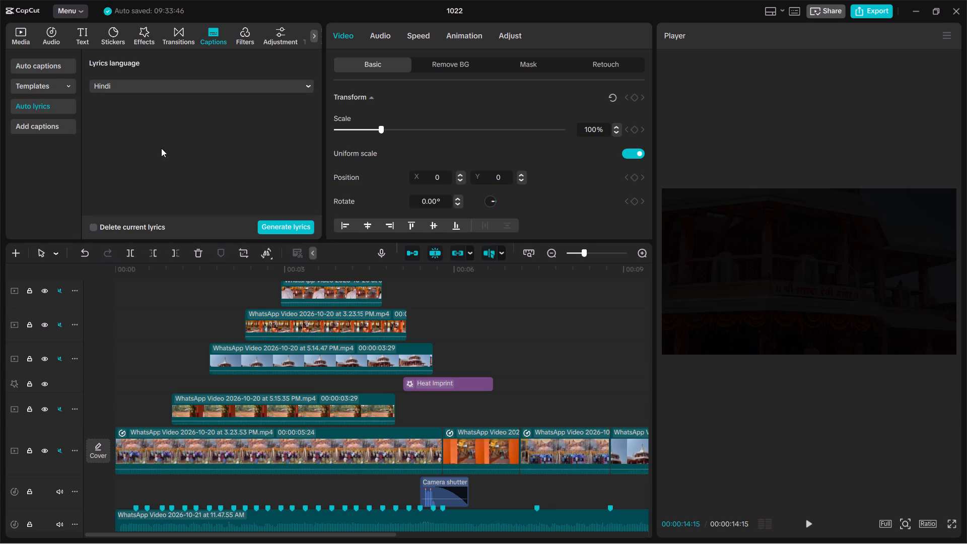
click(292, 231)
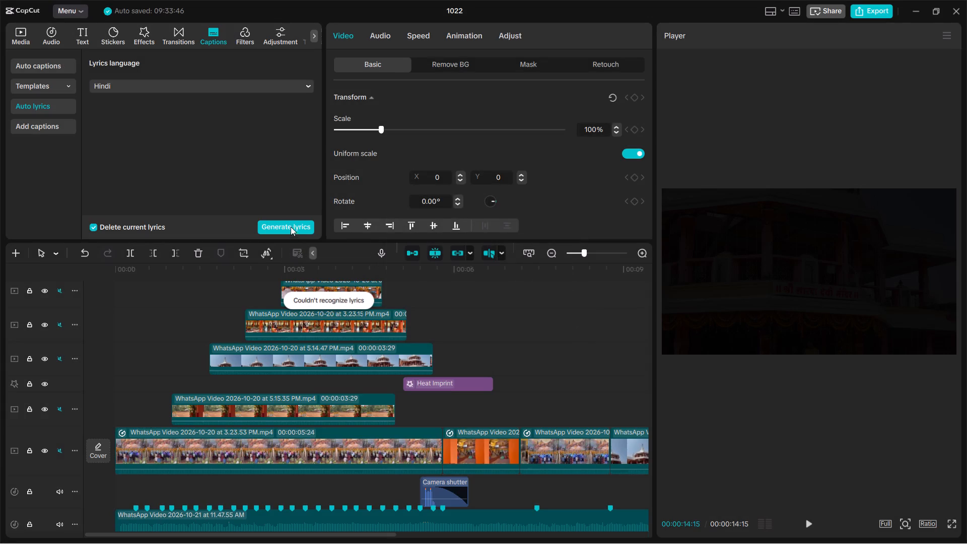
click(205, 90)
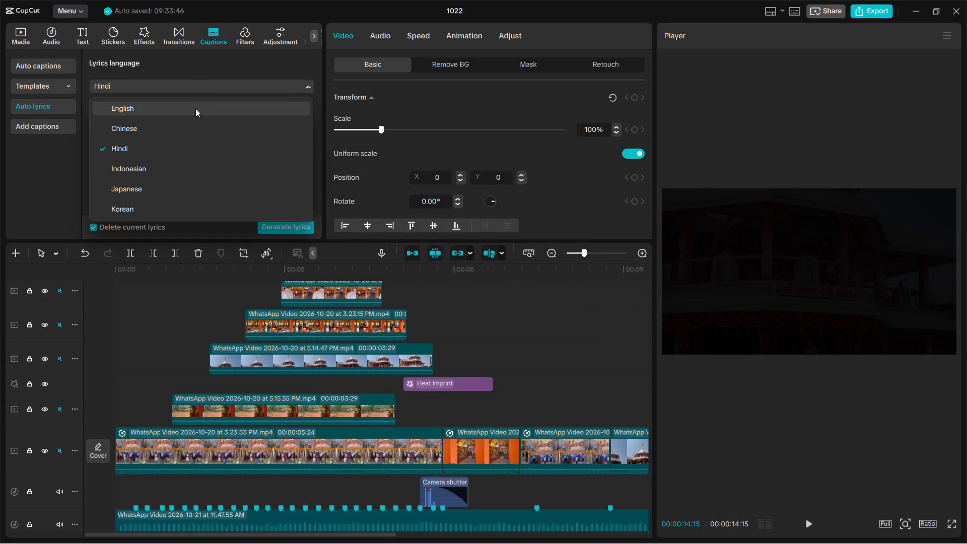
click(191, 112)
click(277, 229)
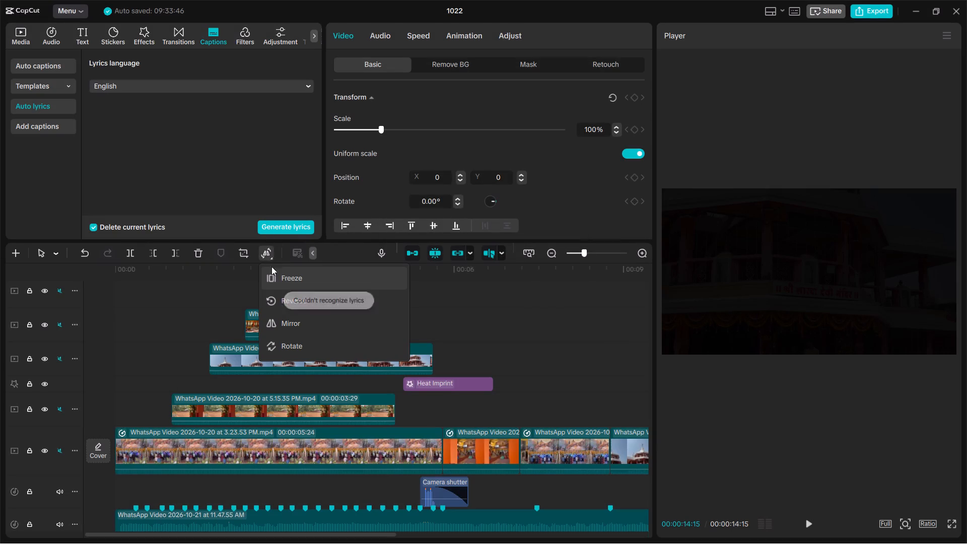
Examine the overlay clips, main-track clips and music beats along the whole timeline.
scroll(217, 216, up, 1)
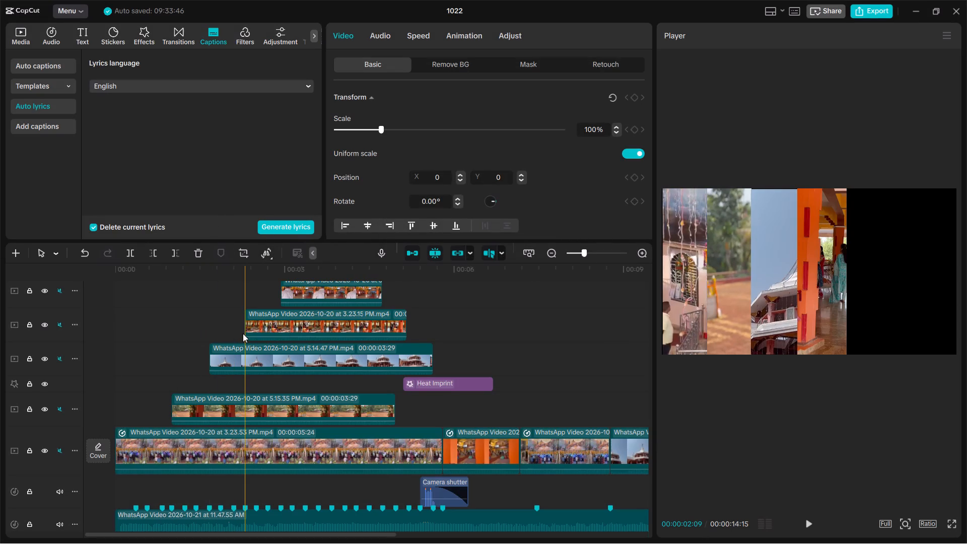
scroll(243, 333, up, 2)
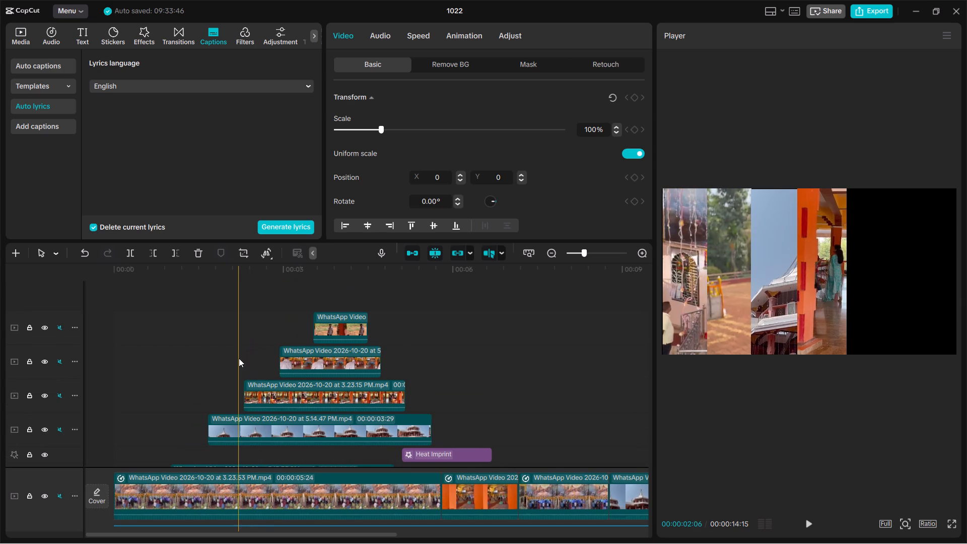
scroll(239, 358, down, 1)
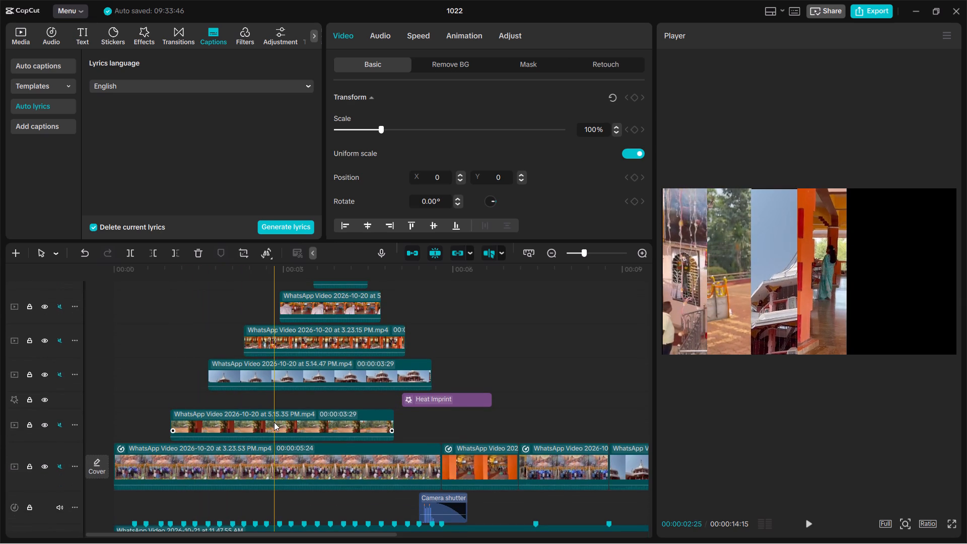
scroll(254, 428, left, 2)
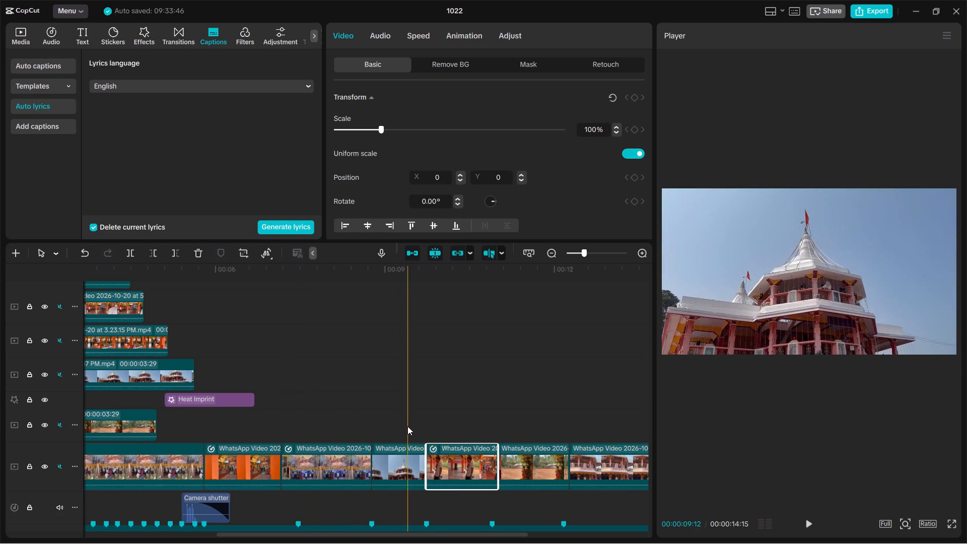
scroll(433, 431, down, 1)
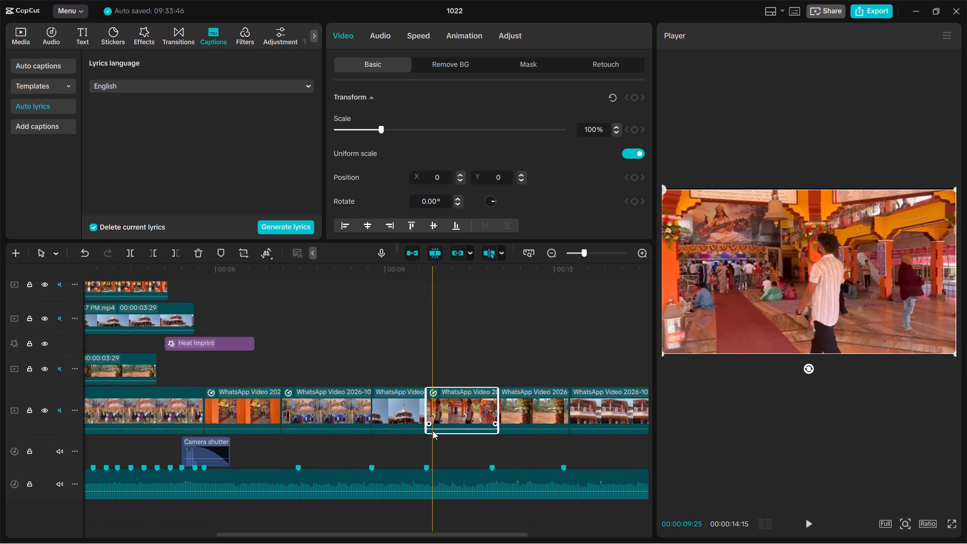
scroll(433, 431, right, 1)
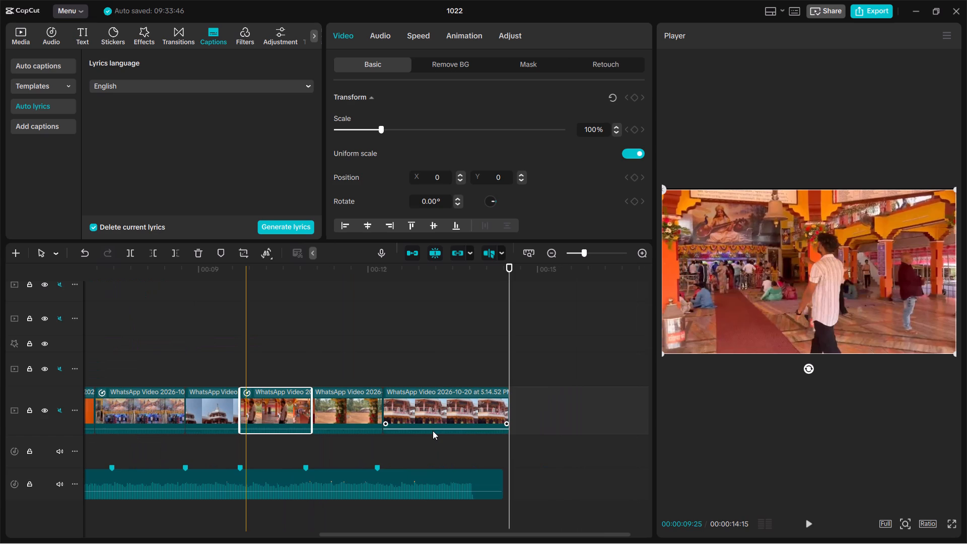
scroll(433, 431, right, 1)
scroll(433, 431, up, 1)
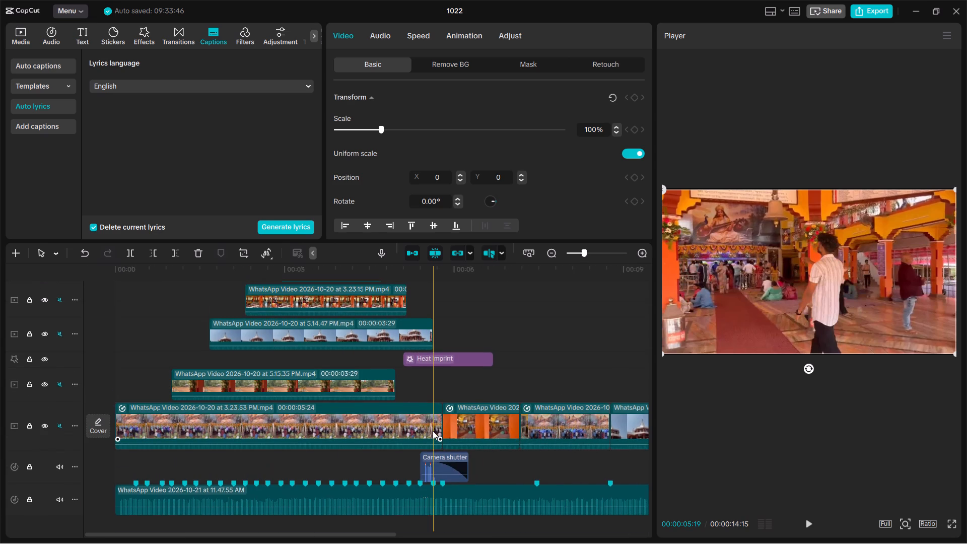
scroll(433, 431, up, 2)
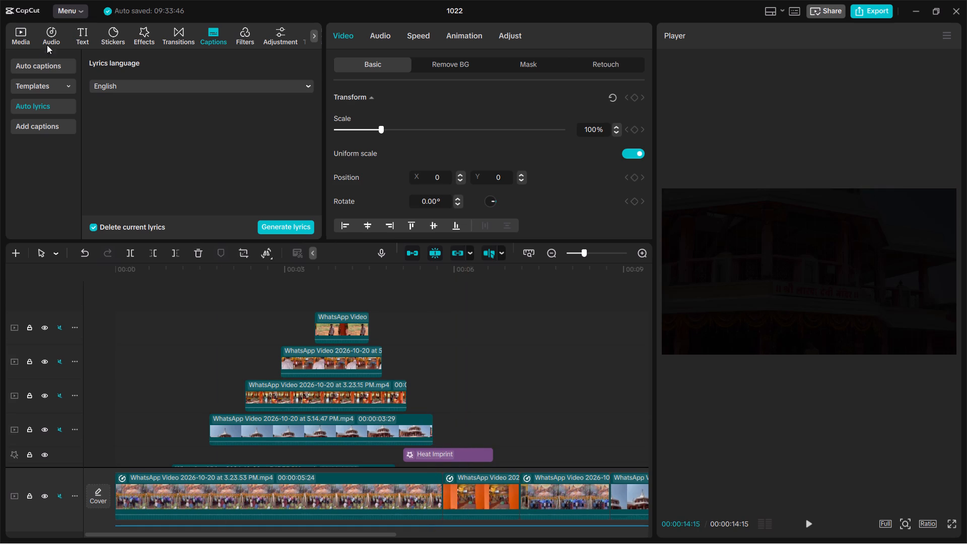
Search the filters for "ci" and add the Love City 2 filter to the timeline at 00:00:07:16.
click(253, 35)
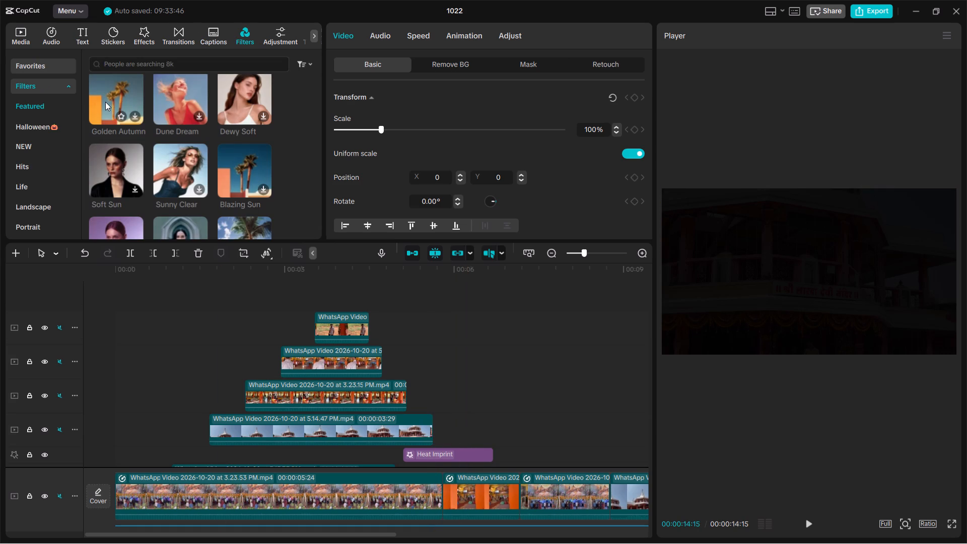
scroll(105, 102, up, 5)
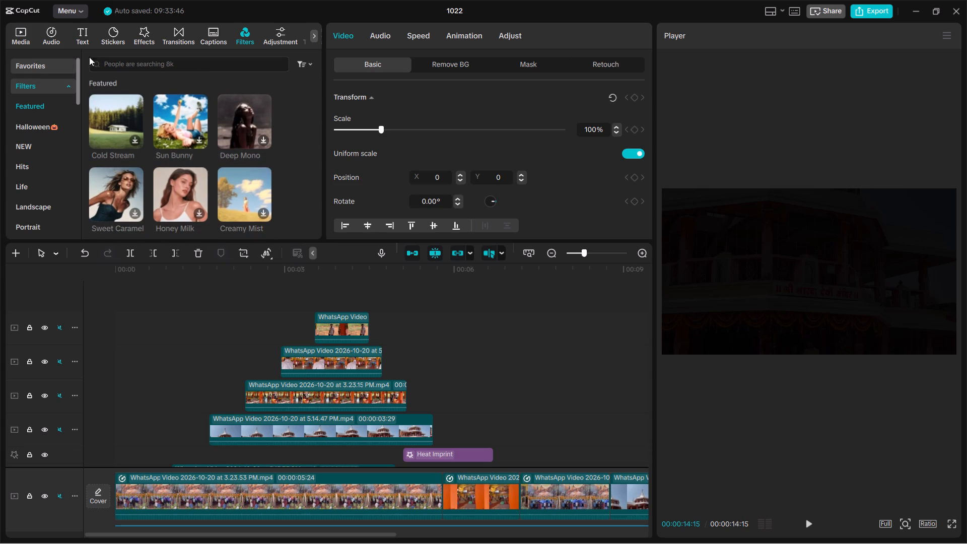
click(108, 60)
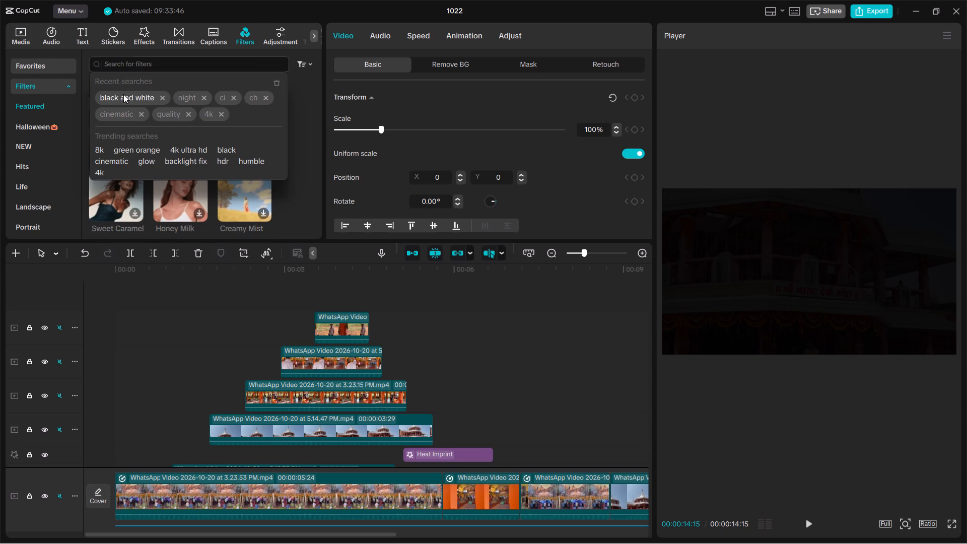
click(220, 97)
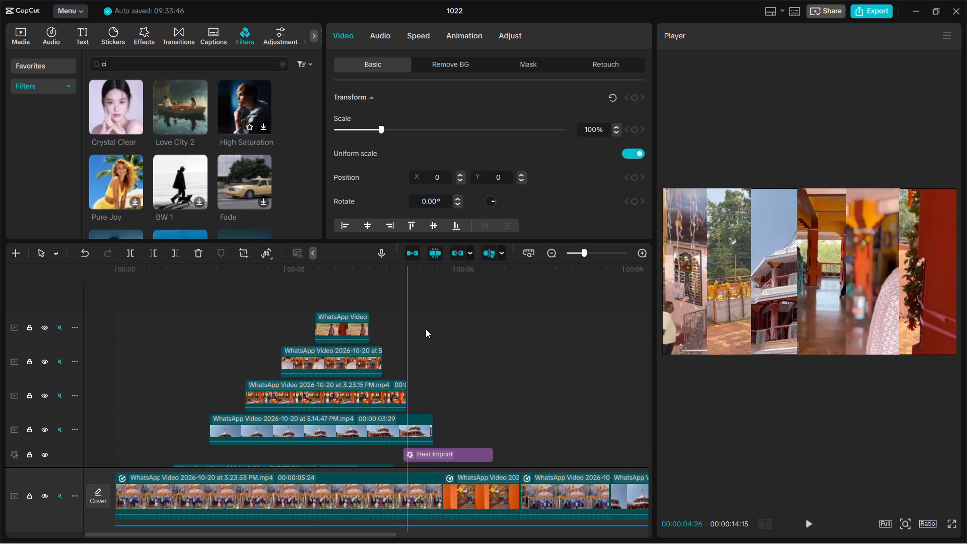
click(472, 341)
click(511, 351)
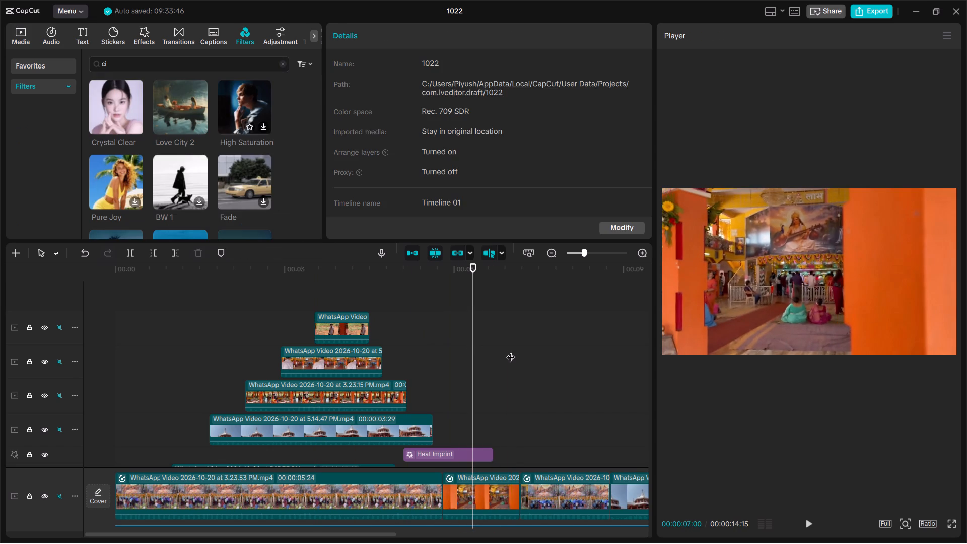
click(541, 346)
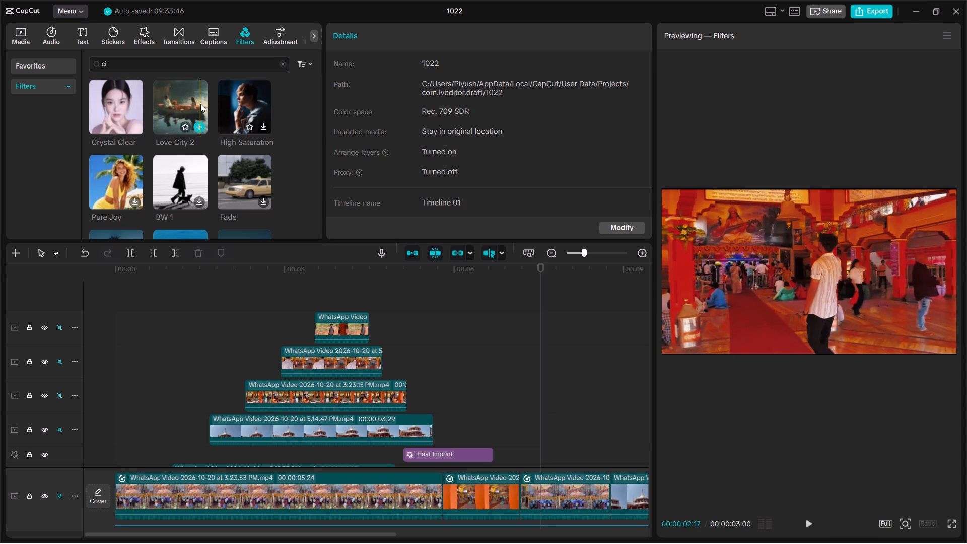
click(197, 129)
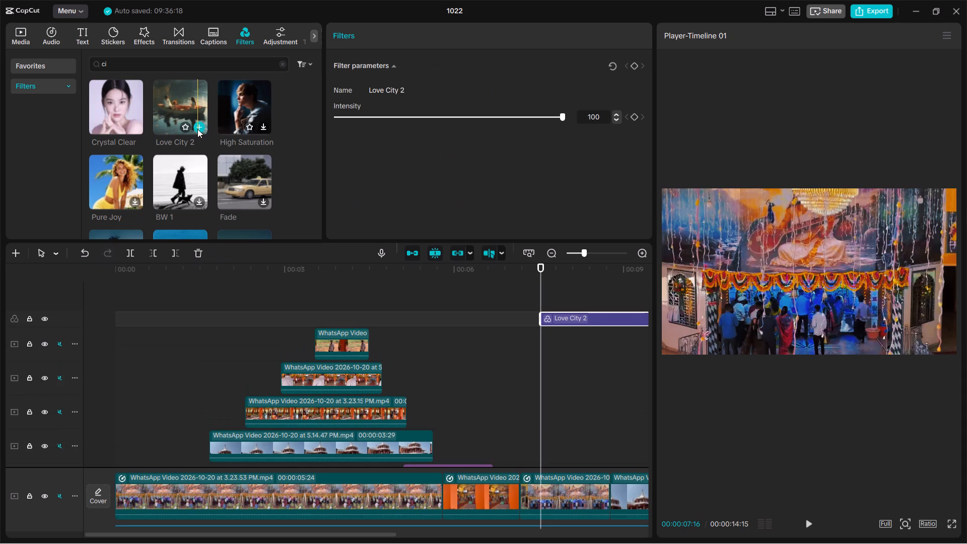
Move the Love City 2 filter to the start of the timeline and extend it to the end of the last main-track clip.
drag(580, 319, 270, 332)
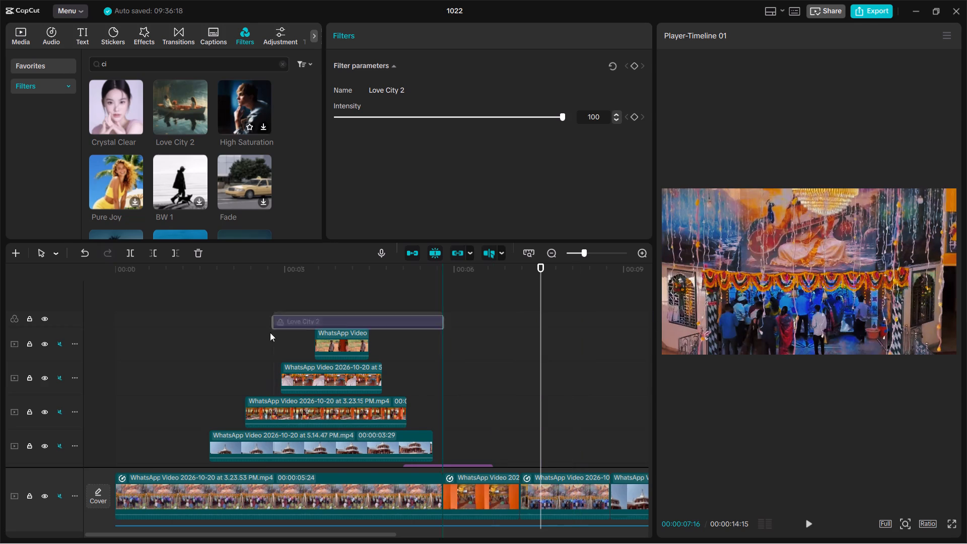
drag(270, 332, 154, 341)
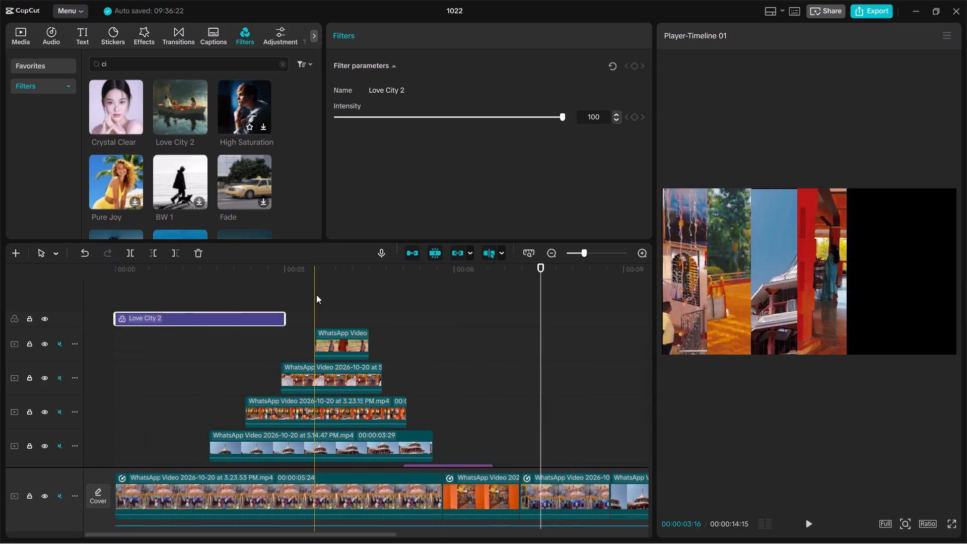
drag(284, 321, 655, 350)
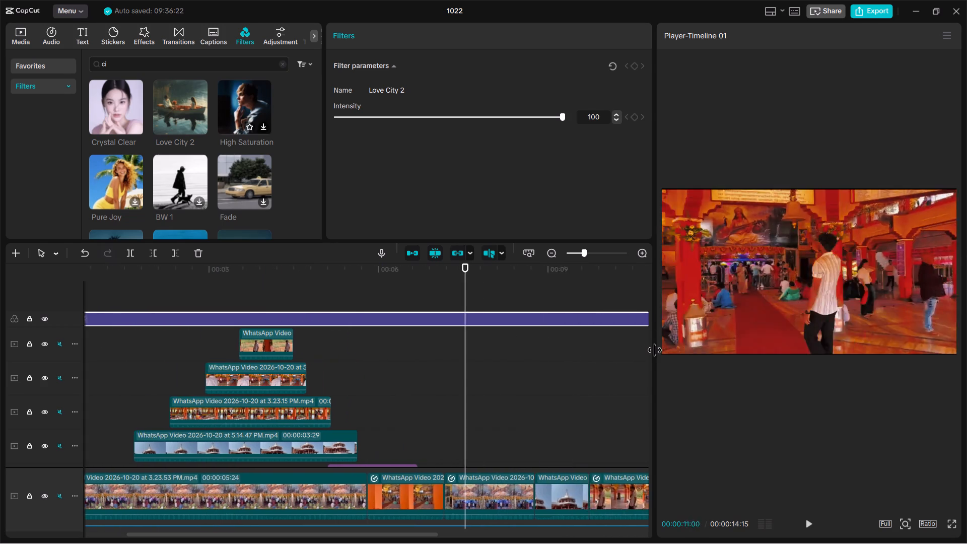
drag(655, 350, 507, 359)
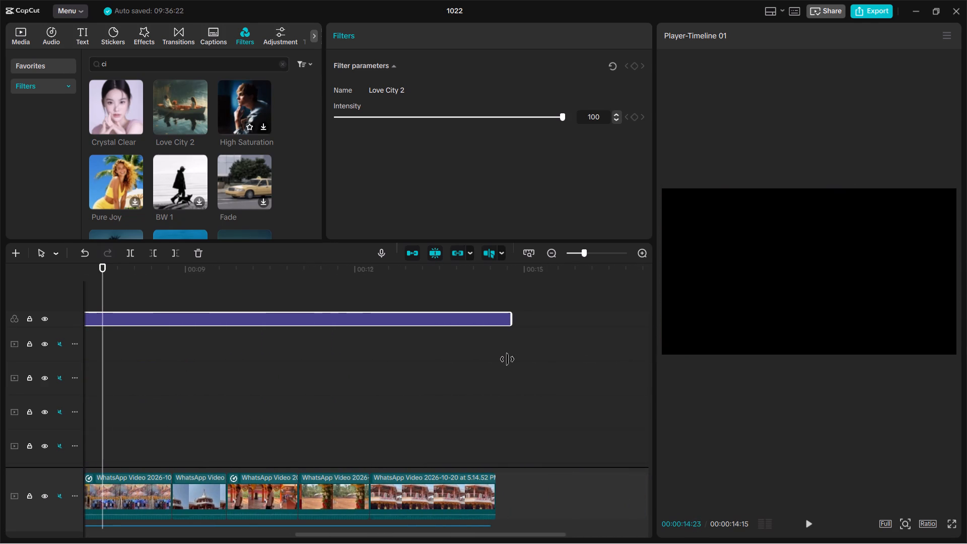
drag(507, 359, 491, 358)
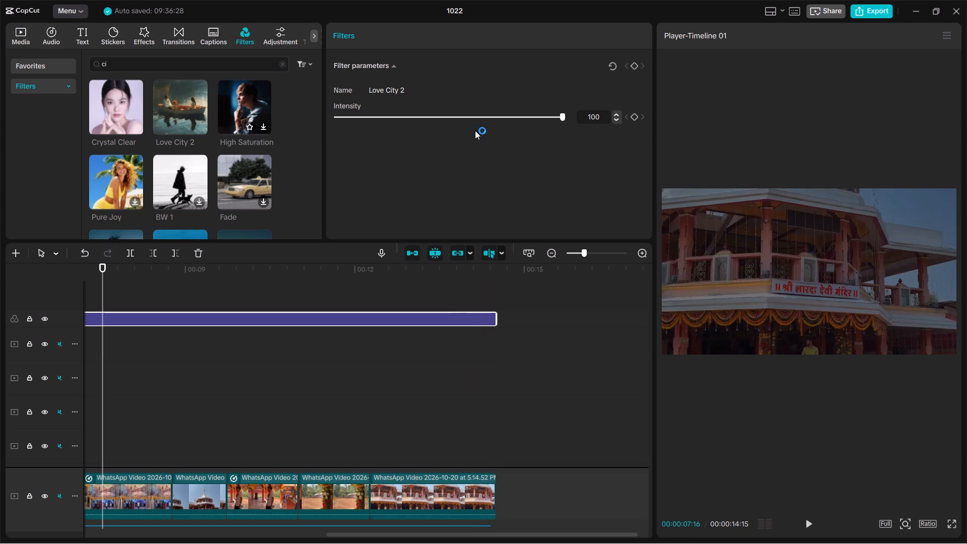
Set the Love City 2 filter's intensity to 31 and check the look across the timeline.
click(394, 117)
click(403, 115)
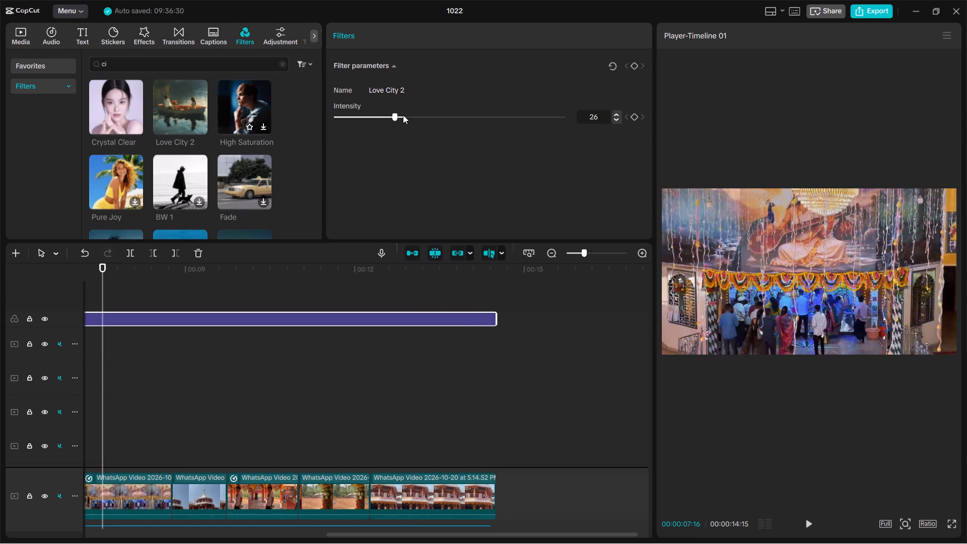
click(405, 115)
scroll(329, 329, right, 2)
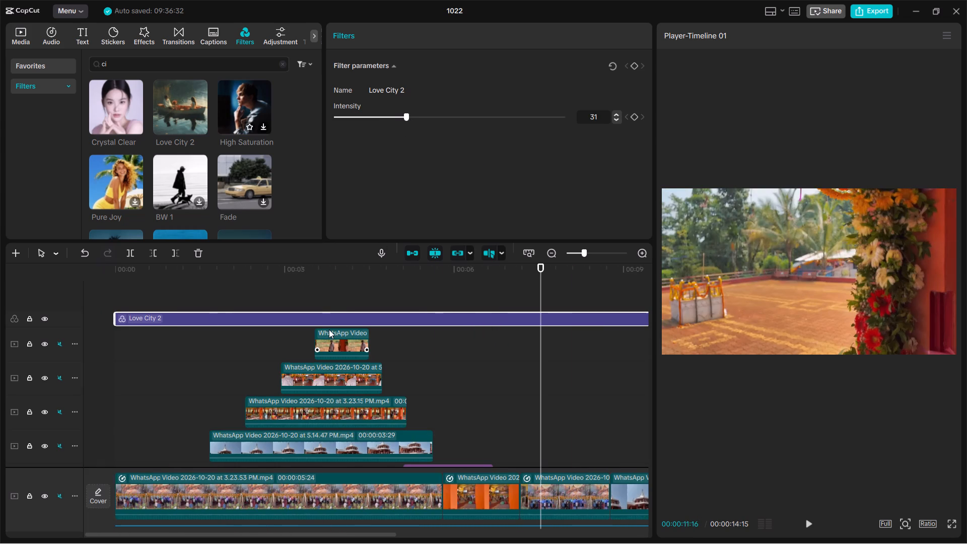
scroll(329, 329, right, 1)
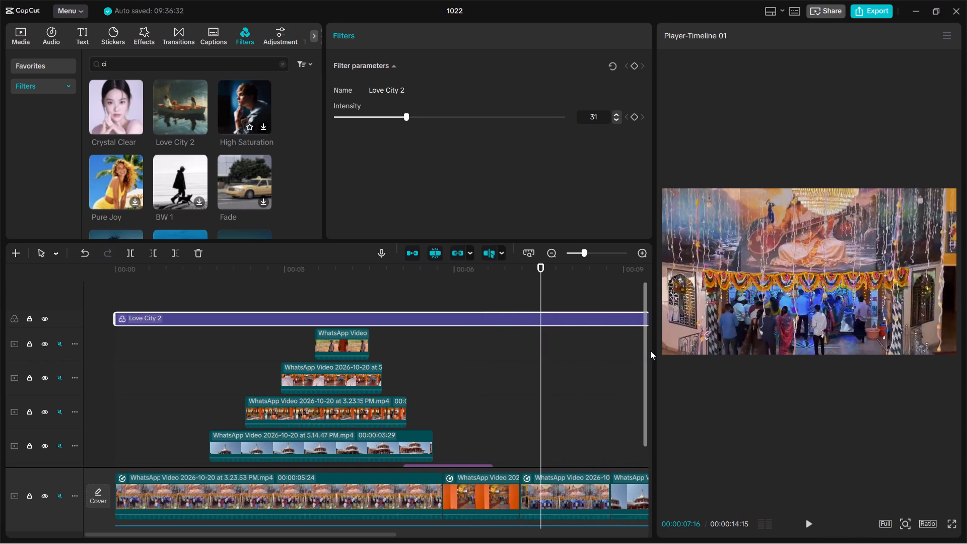
scroll(582, 375, left, 1)
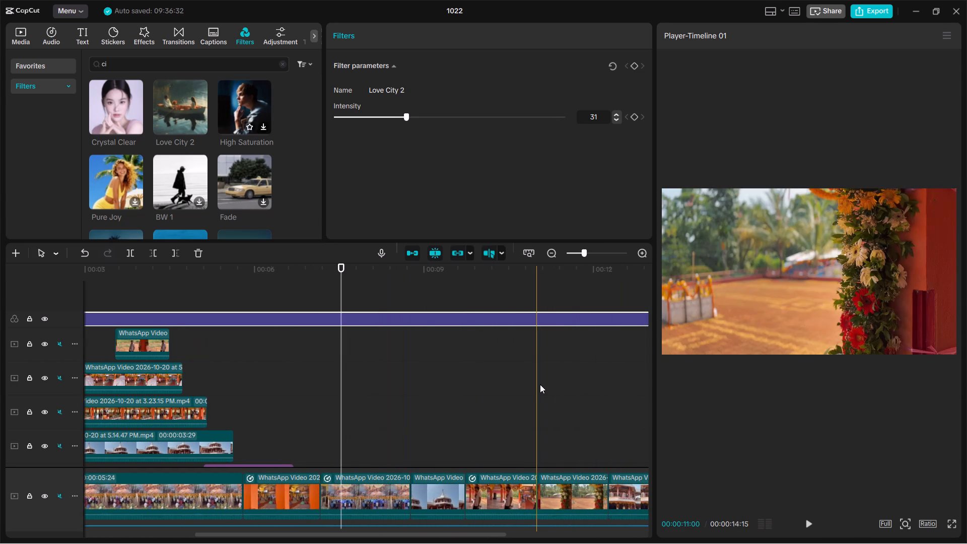
scroll(540, 384, right, 4)
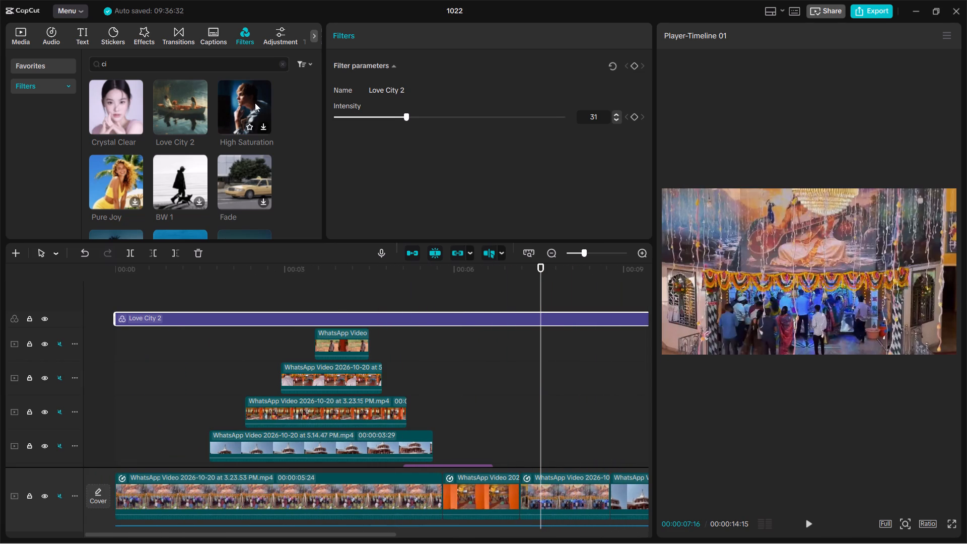
Preview the High Saturation filter and browse the other filters found for "ci".
double_click(264, 126)
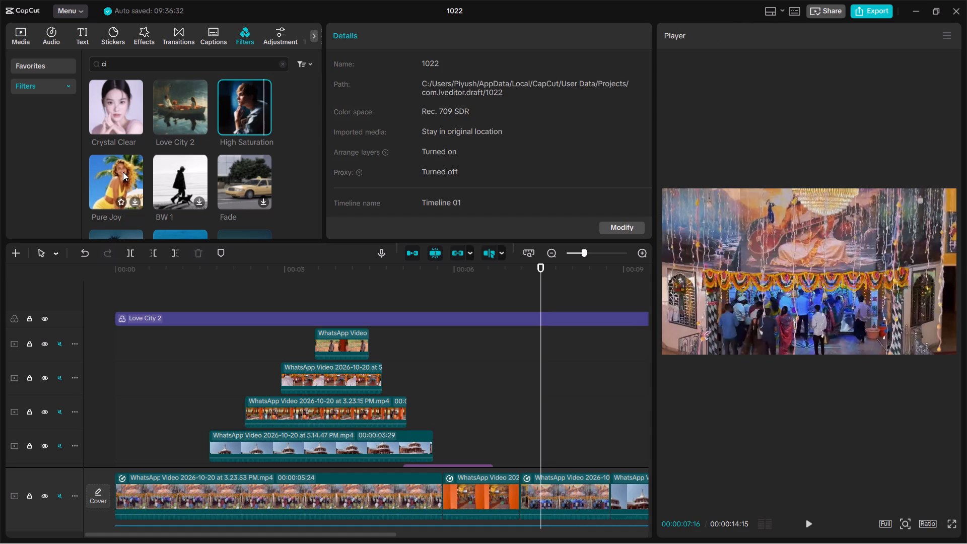
scroll(144, 188, down, 1)
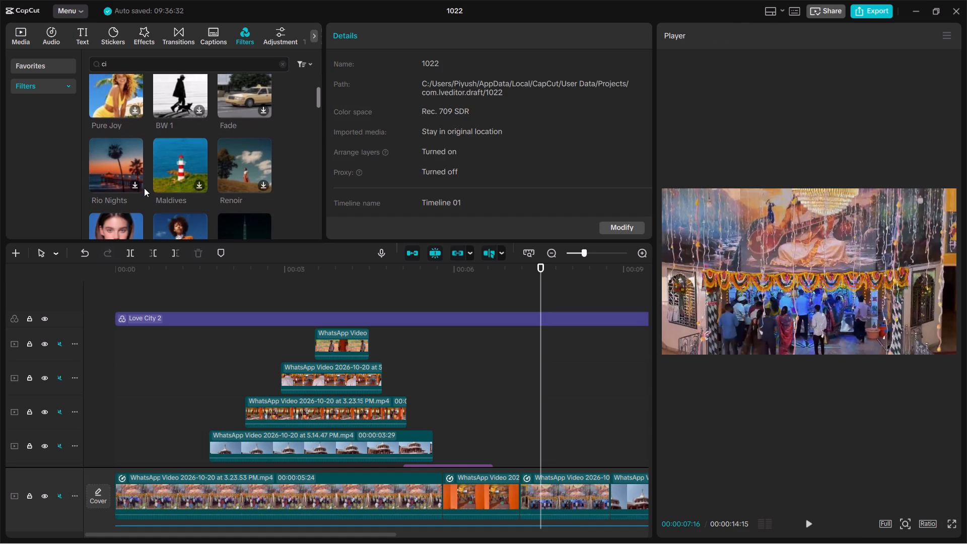
scroll(144, 188, down, 1)
scroll(127, 113, up, 3)
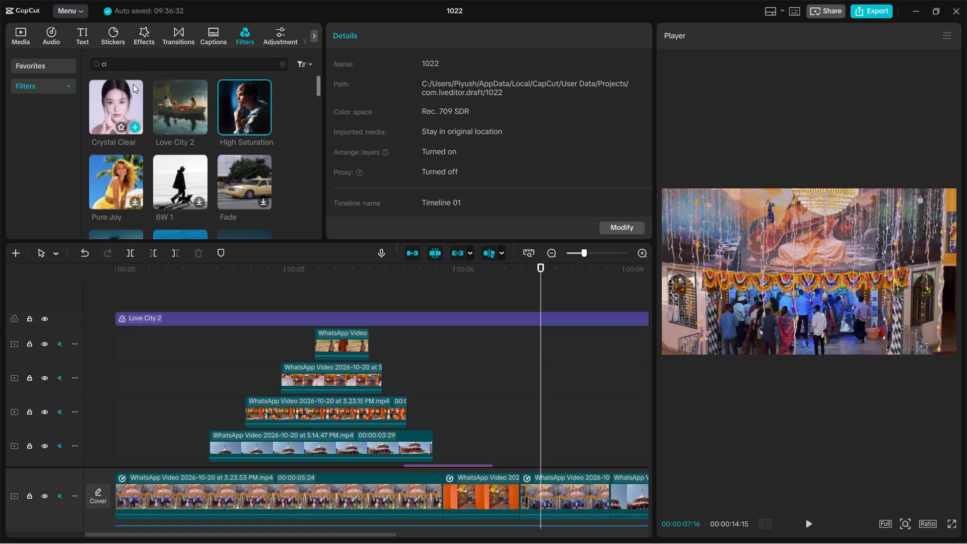
Search the filters for "quality", add the 4K filter above Love City 2 and stretch its start back to the timeline's beginning.
click(281, 63)
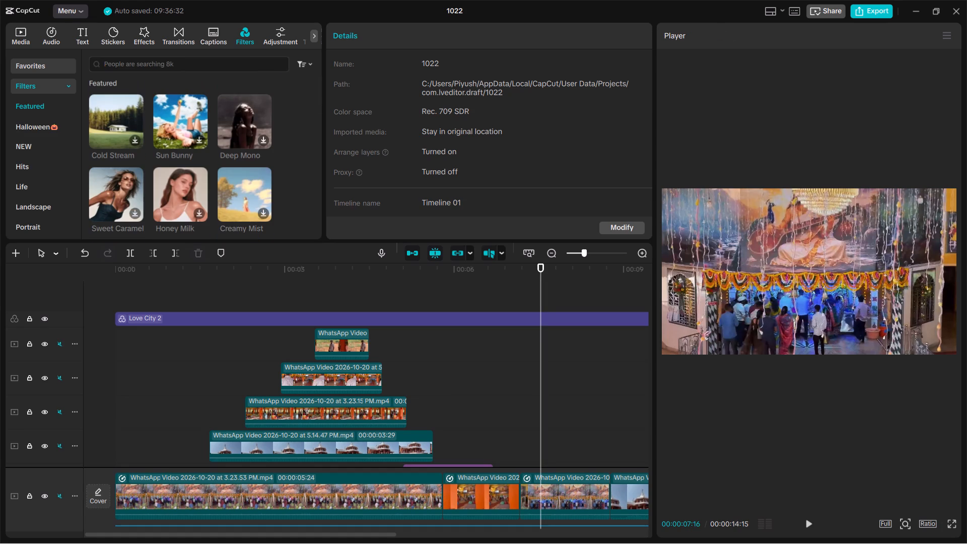
click(131, 65)
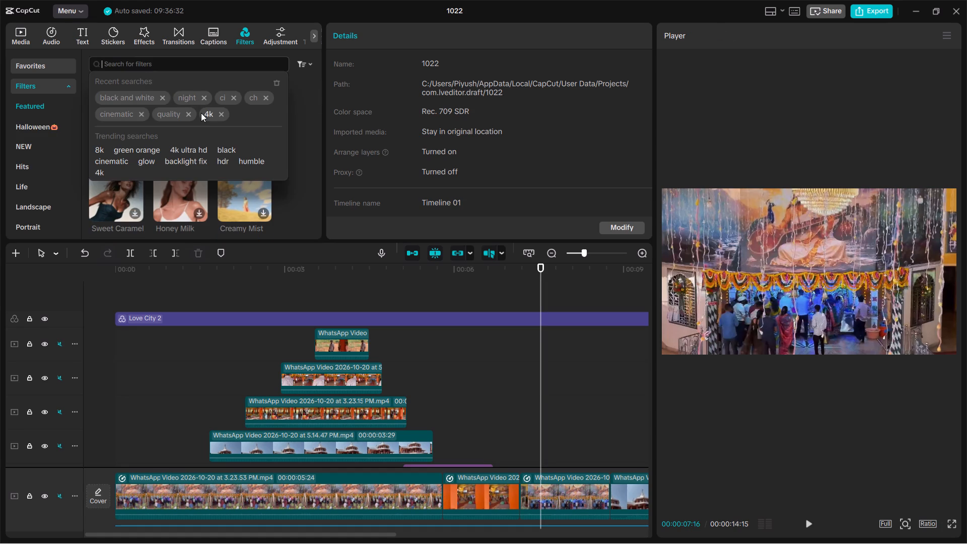
click(162, 115)
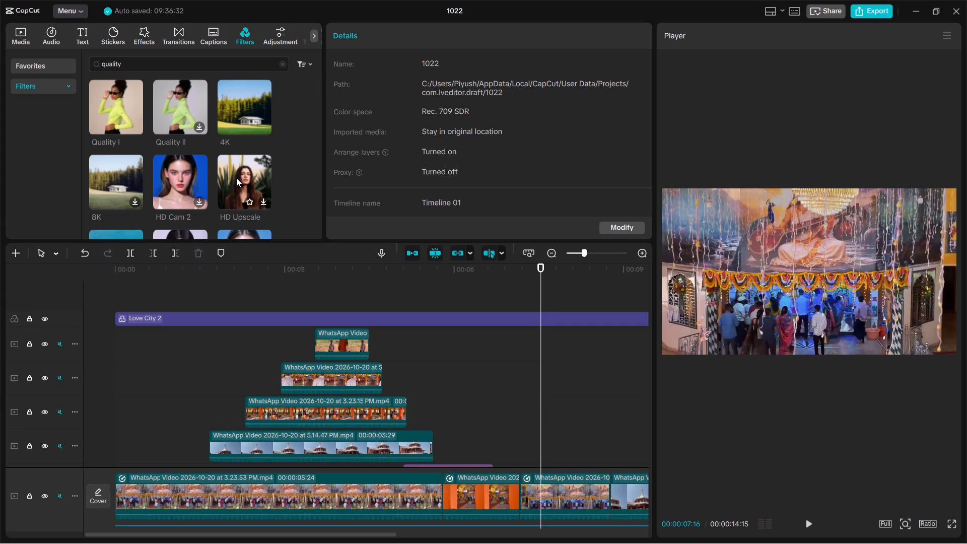
scroll(244, 185, down, 1)
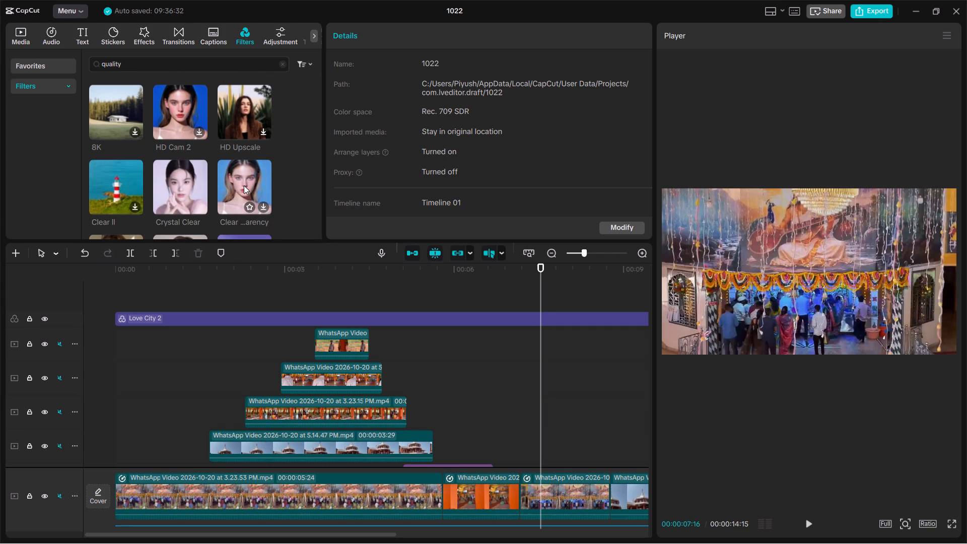
scroll(244, 185, down, 1)
scroll(244, 185, up, 1)
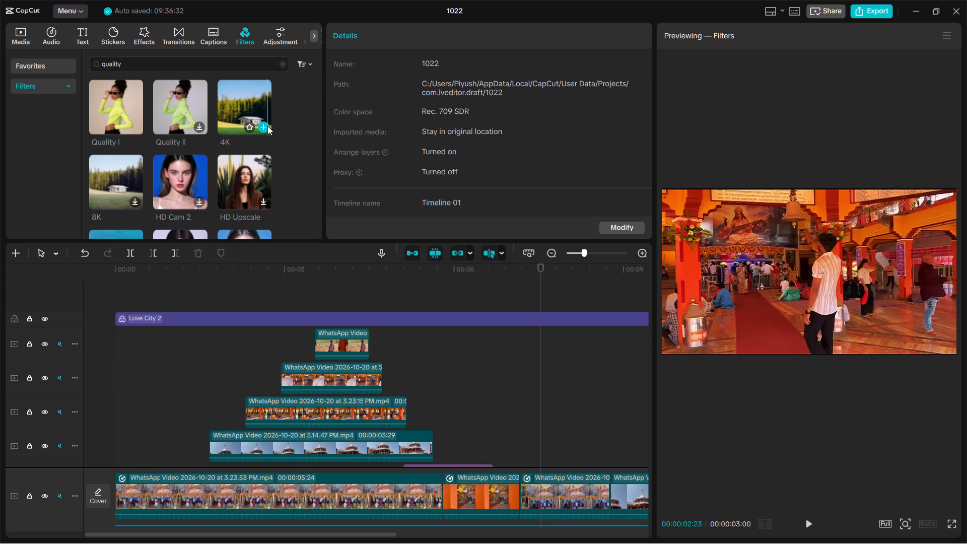
click(263, 131)
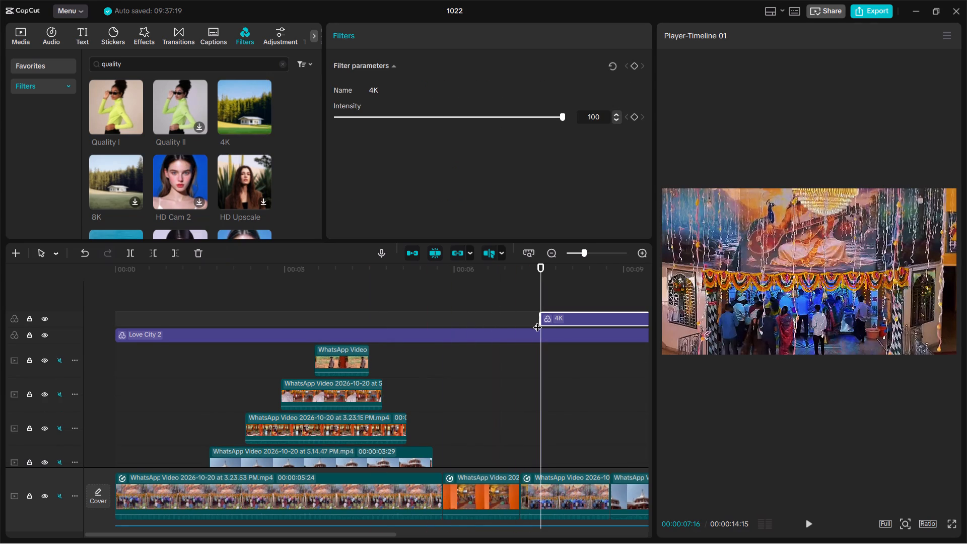
drag(538, 321, 101, 343)
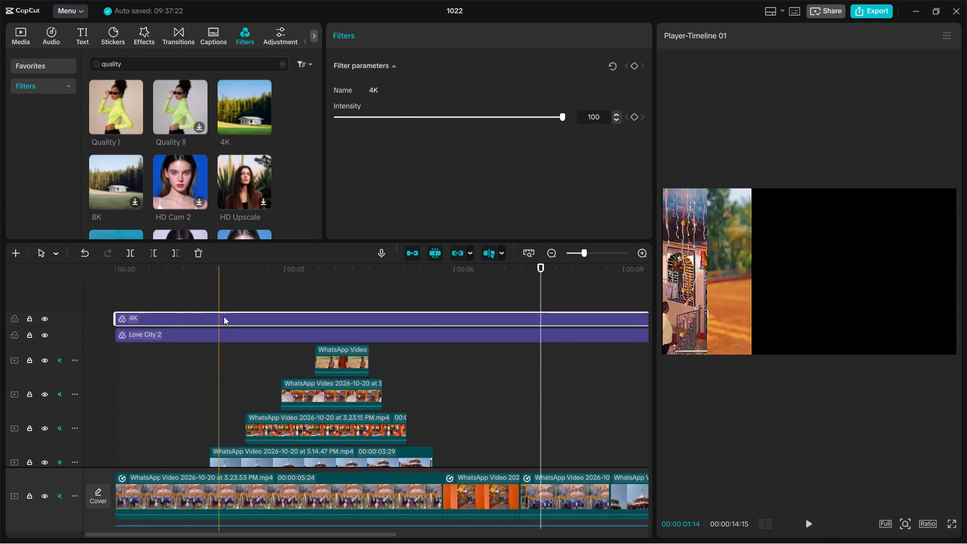
Set the 4K filter's intensity to 30.
click(391, 112)
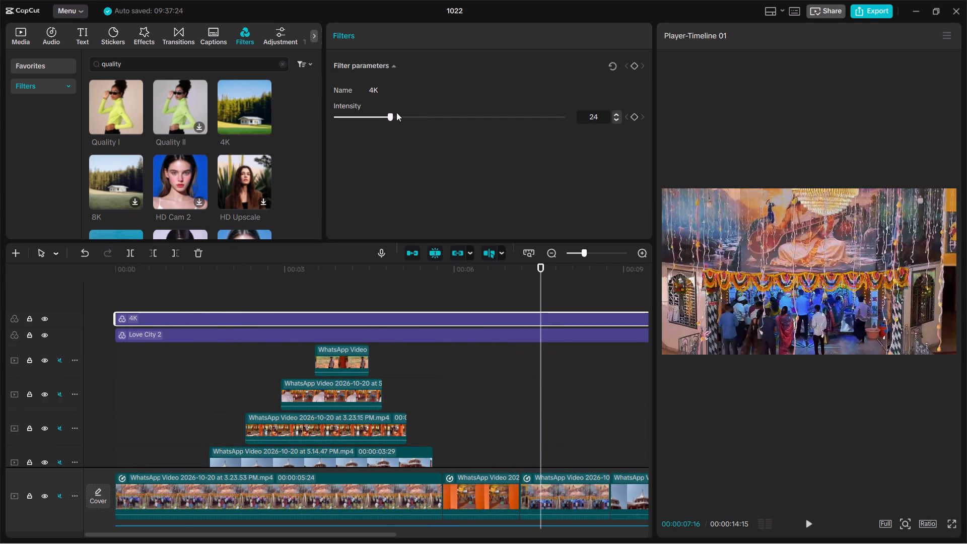
click(398, 113)
click(403, 115)
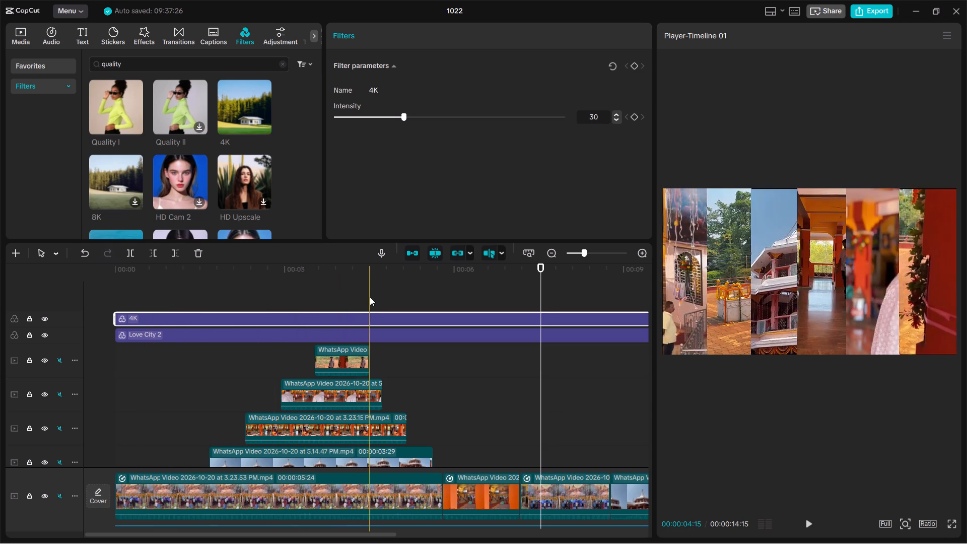
Extend the 4K filter's end to the end of the last main-track clip.
scroll(370, 297, left, 1)
scroll(483, 315, left, 1)
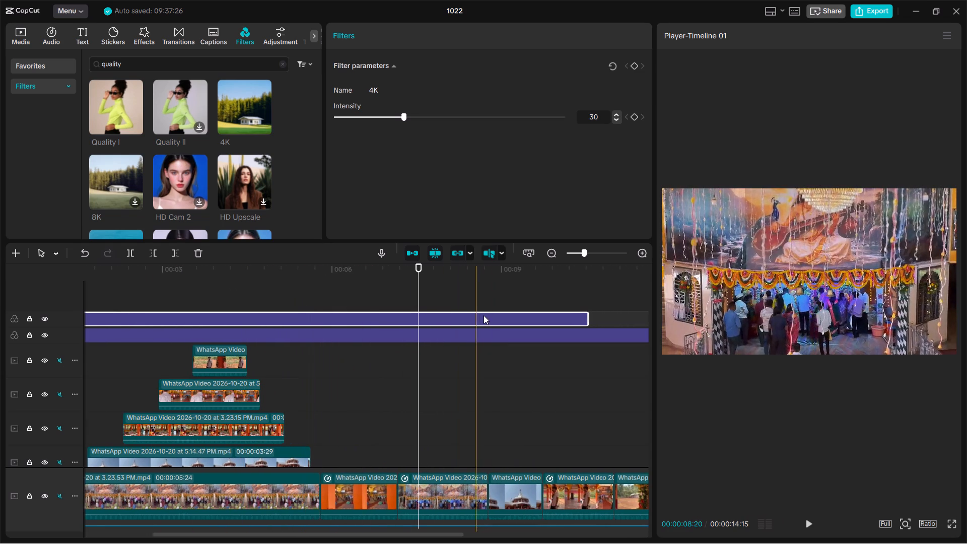
scroll(483, 315, left, 1)
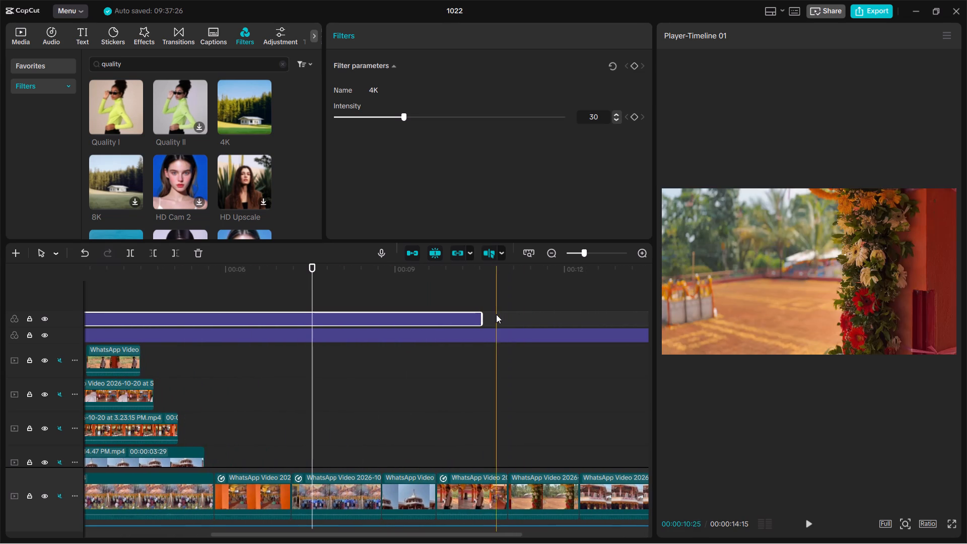
drag(478, 319, 639, 325)
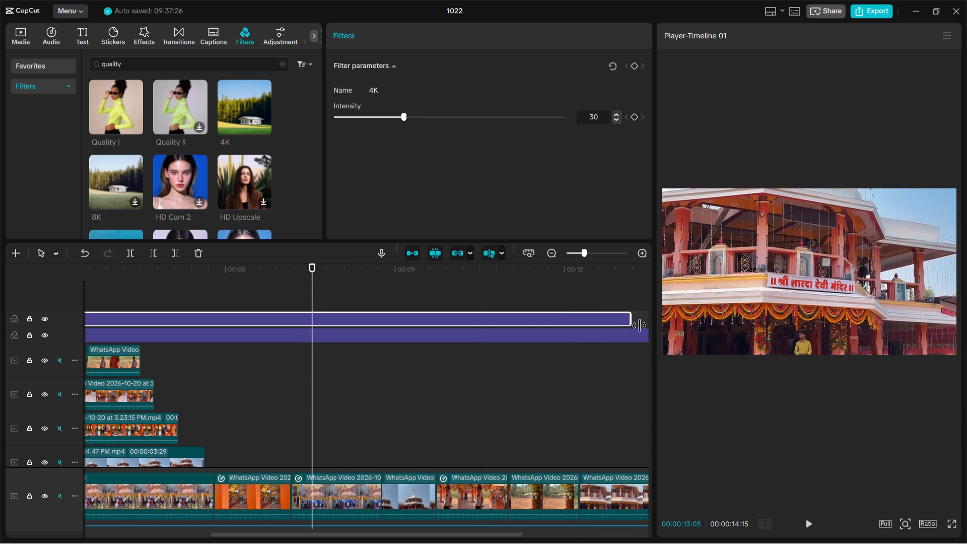
drag(639, 325, 462, 333)
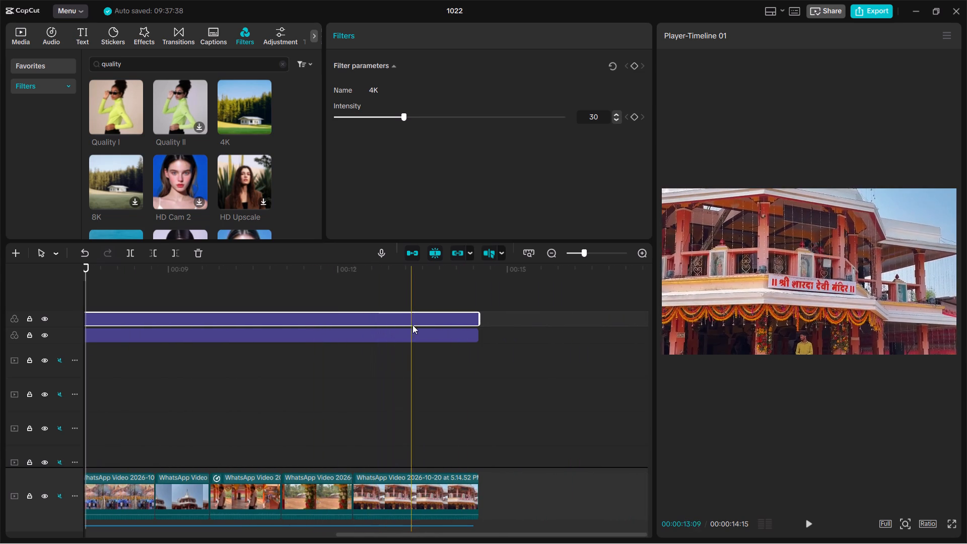
Hide the 4K and Love City 2 filter tracks and show them again to compare the picture with and without filters.
scroll(282, 341, right, 1)
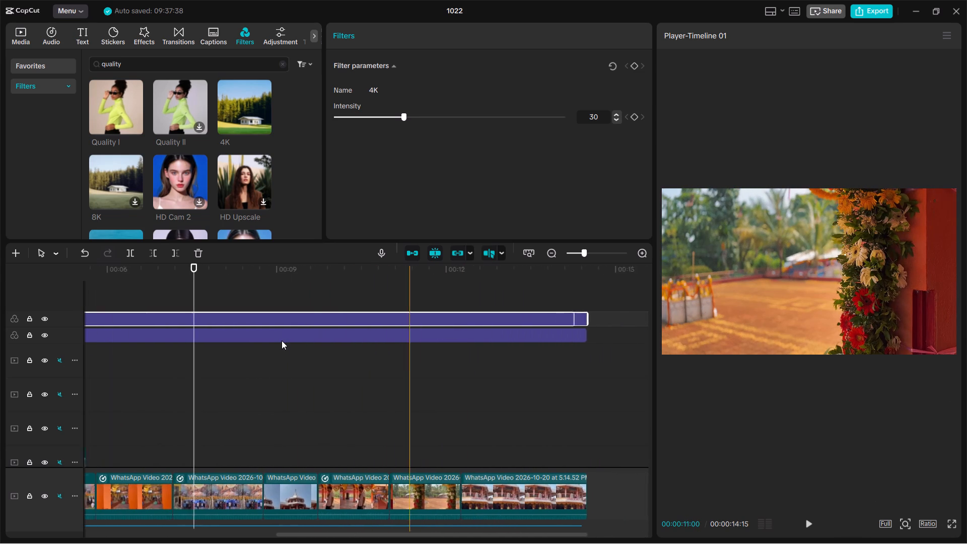
scroll(282, 341, right, 1)
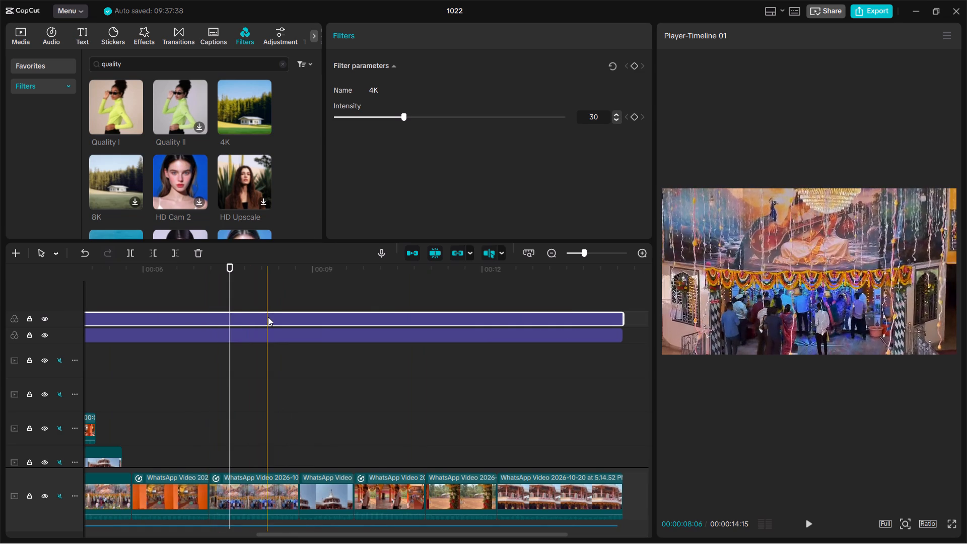
scroll(268, 317, right, 1)
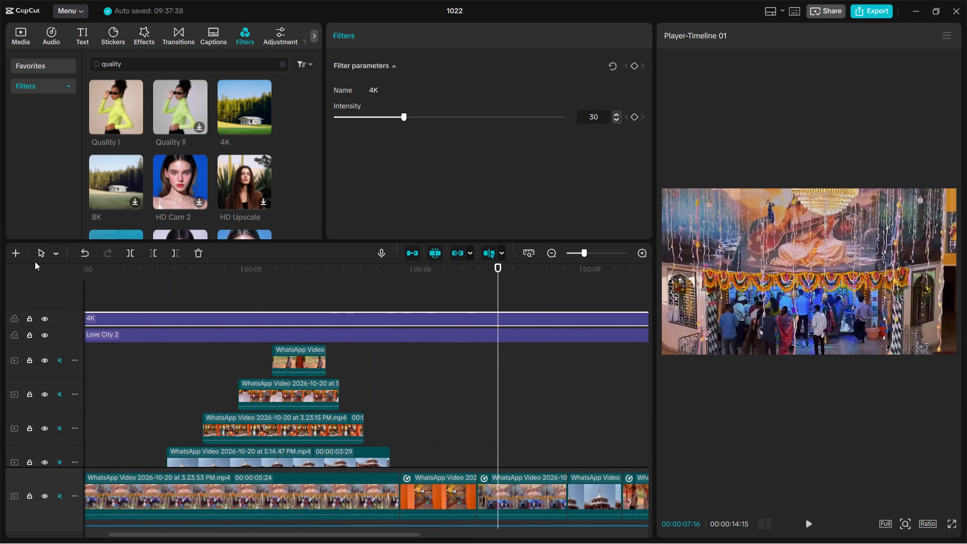
click(42, 322)
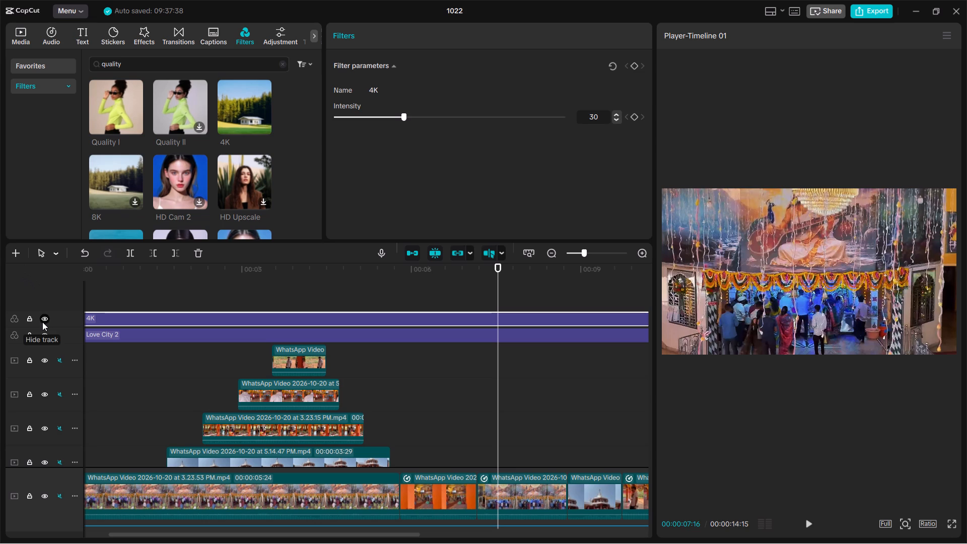
click(44, 325)
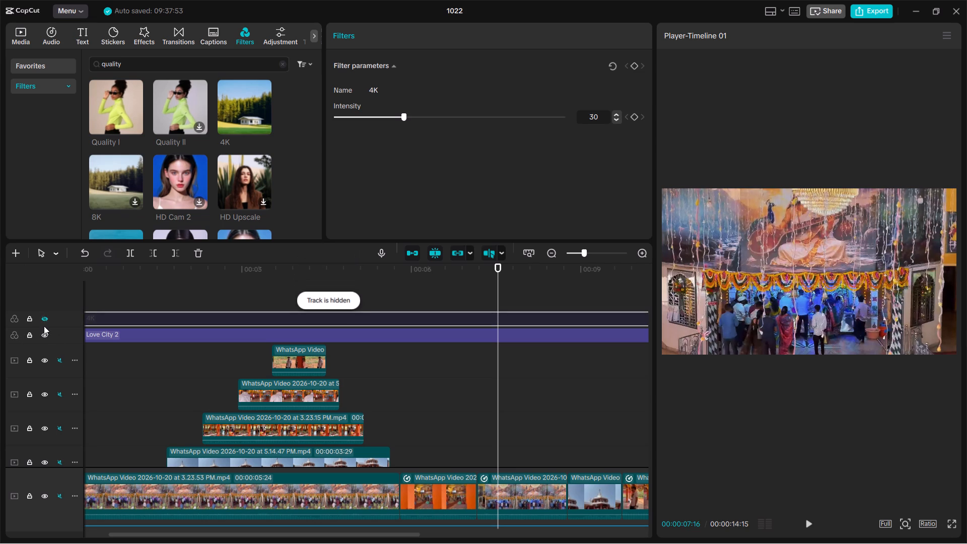
click(44, 333)
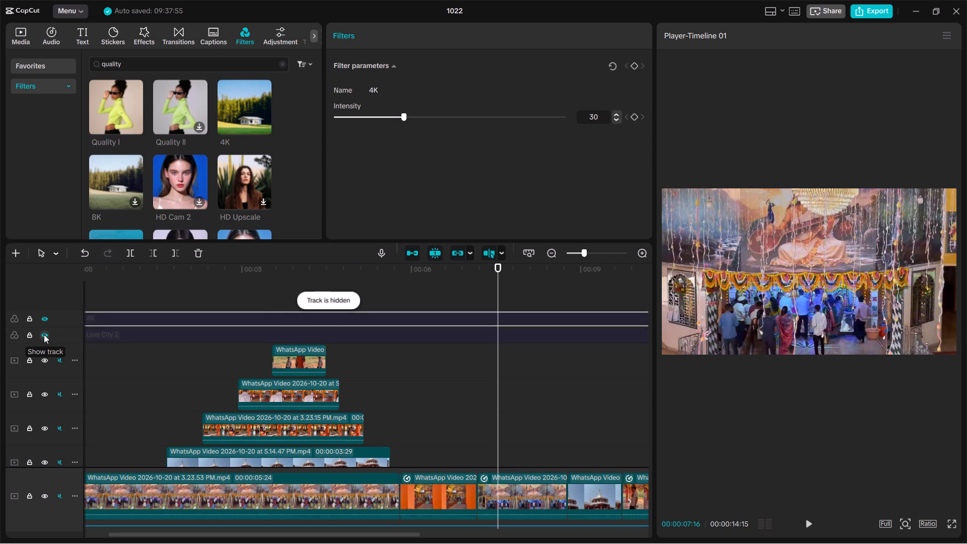
click(44, 334)
click(40, 322)
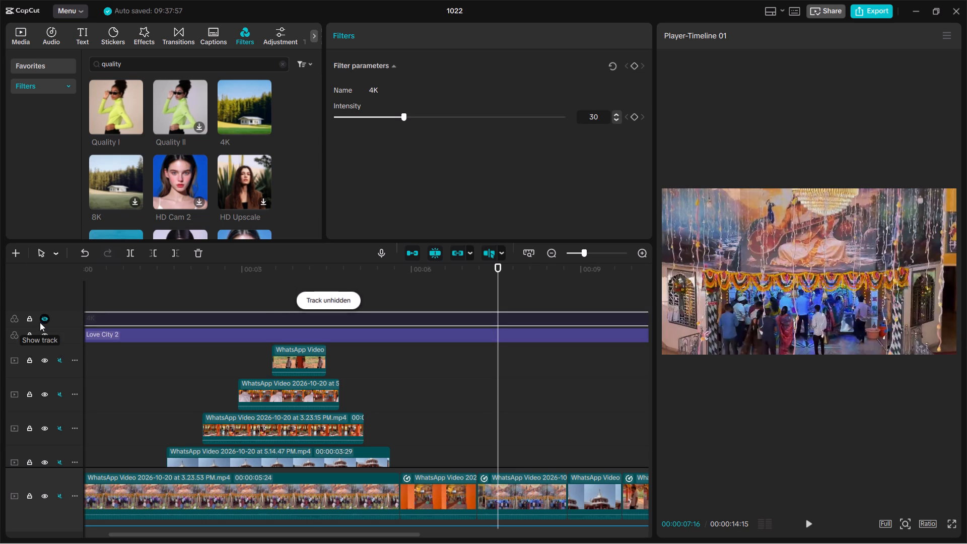
Browse the "quality" filter results for another look that could suit the montage.
scroll(169, 296, right, 6)
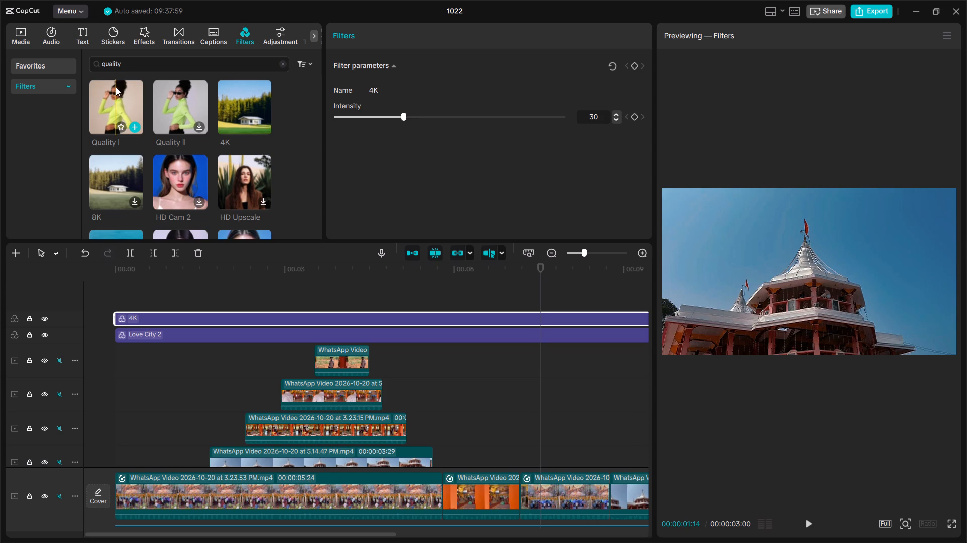
scroll(164, 173, down, 1)
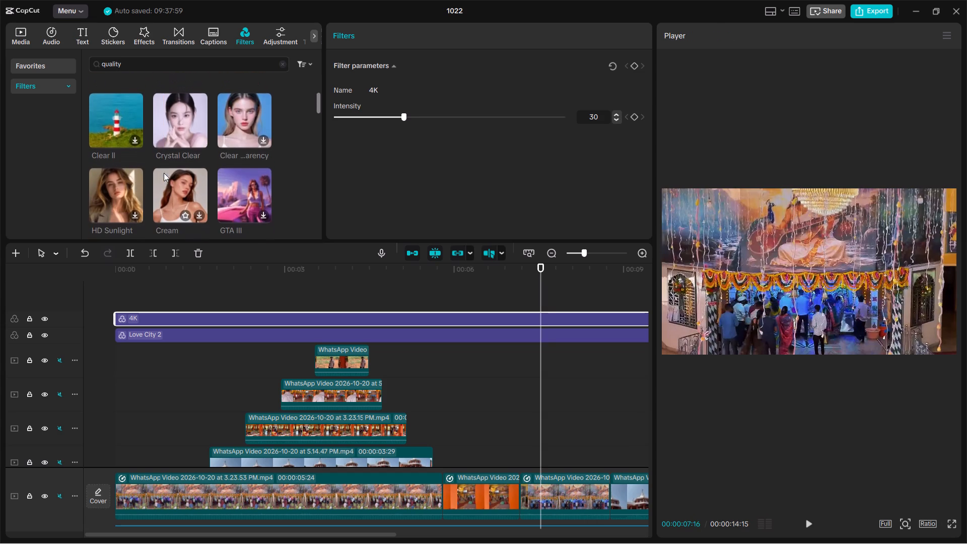
scroll(164, 173, down, 1)
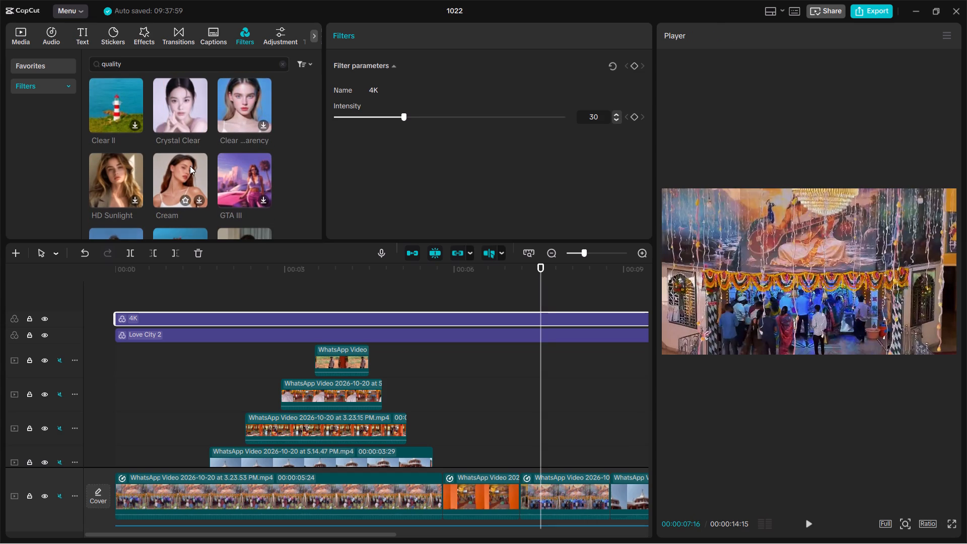
scroll(190, 166, down, 3)
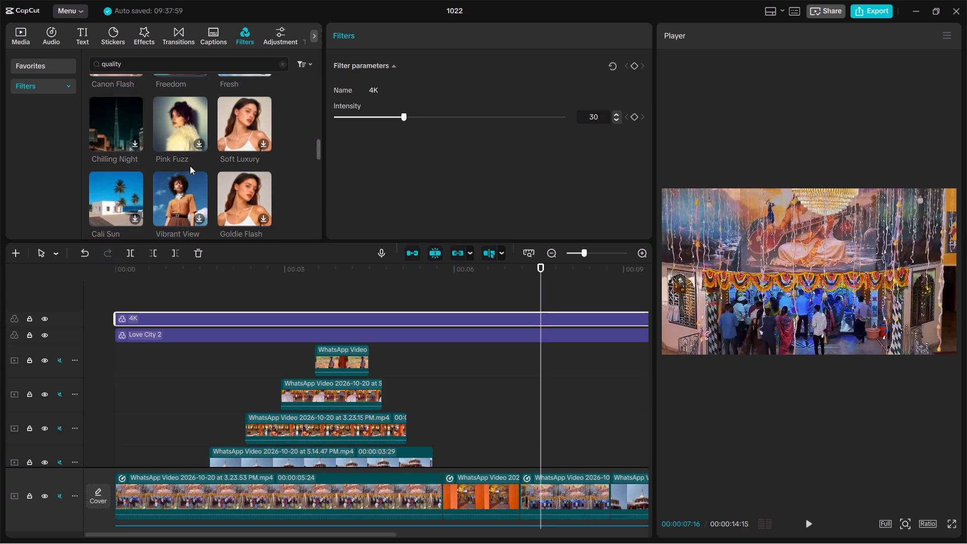
scroll(190, 166, down, 1)
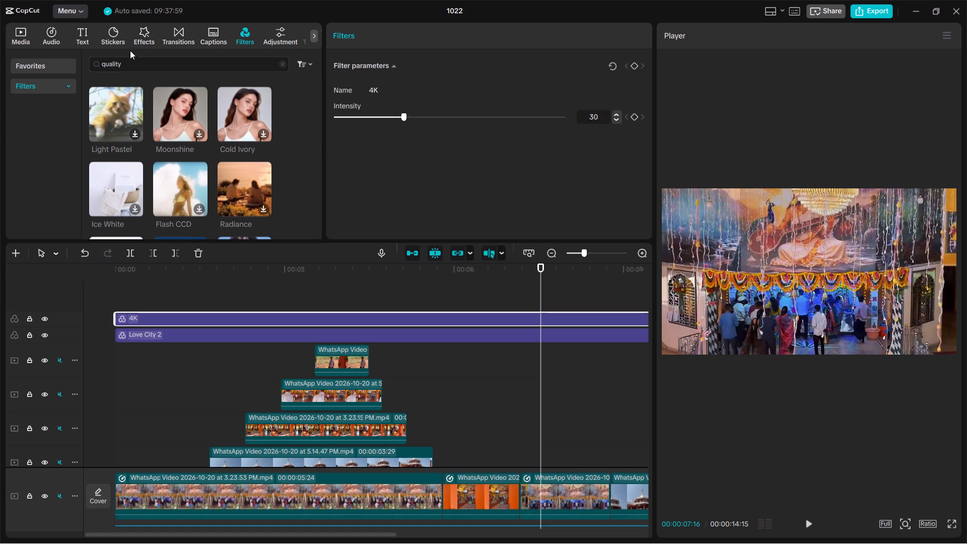
Replace the "quality" filter search with "cinematic" and preview the first cinematic filter.
double_click(128, 67)
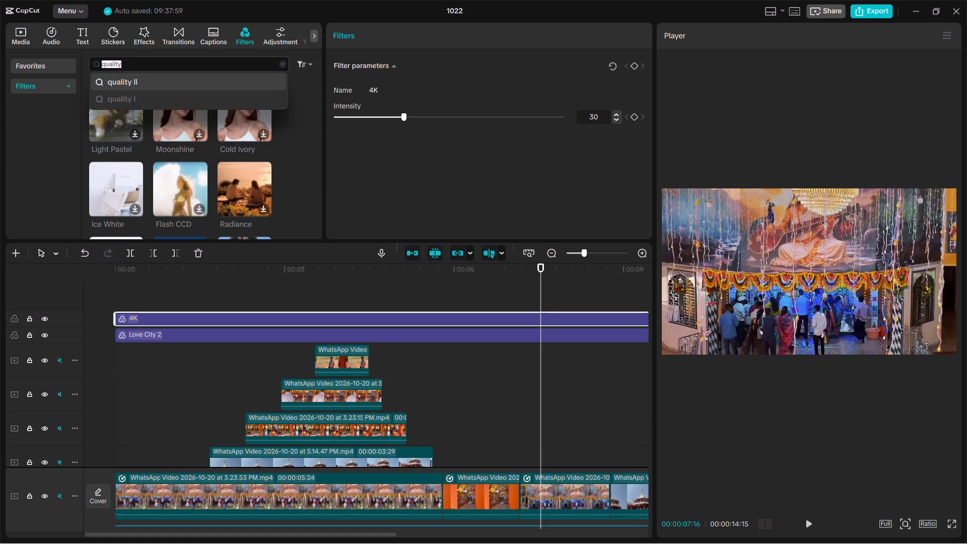
click(282, 64)
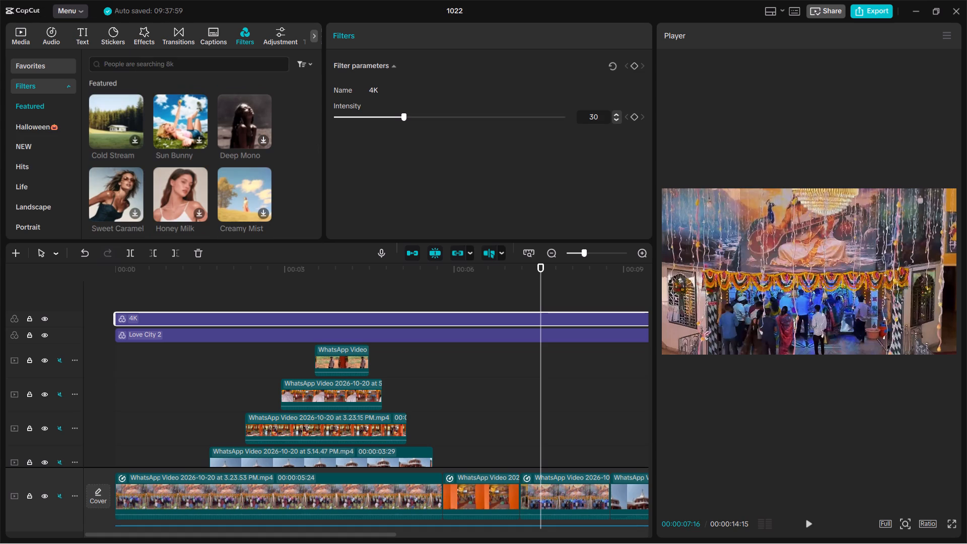
click(202, 59)
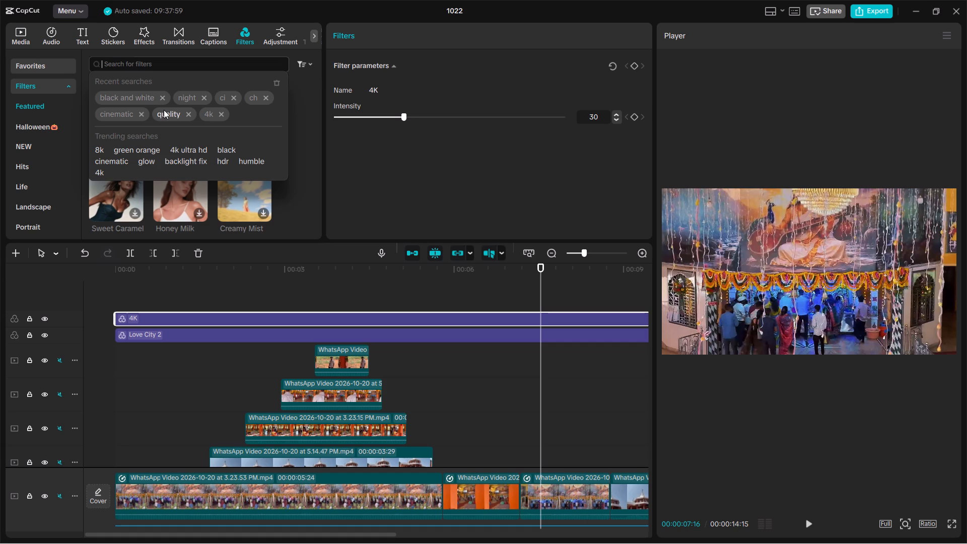
click(113, 119)
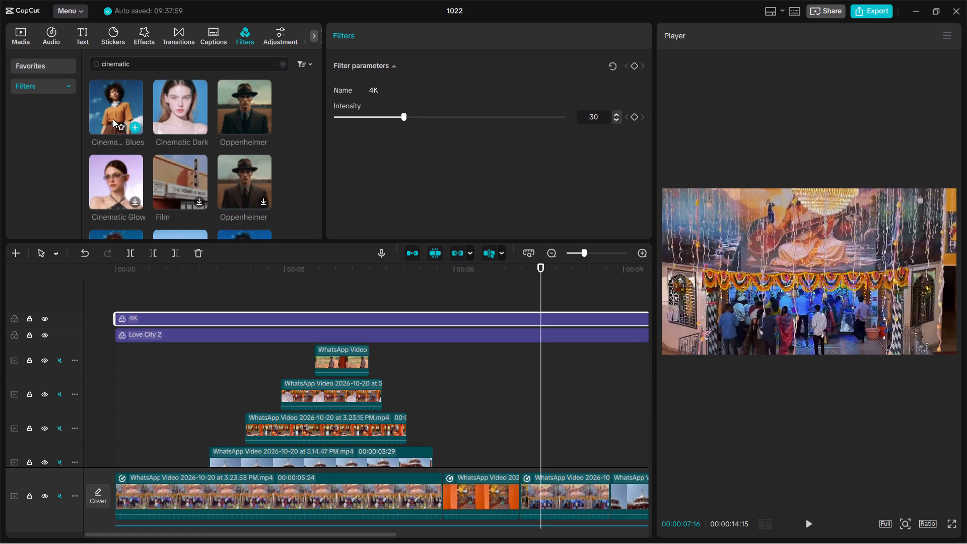
click(113, 119)
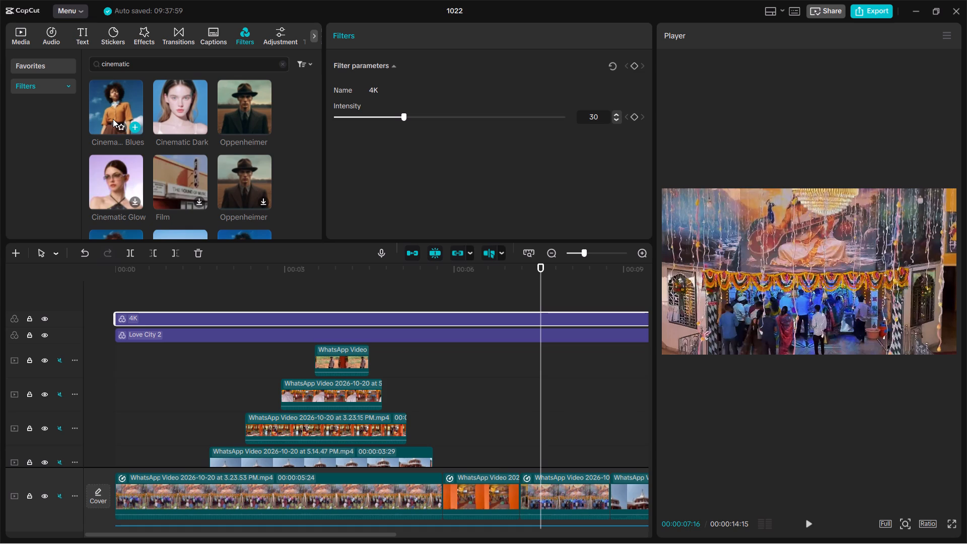
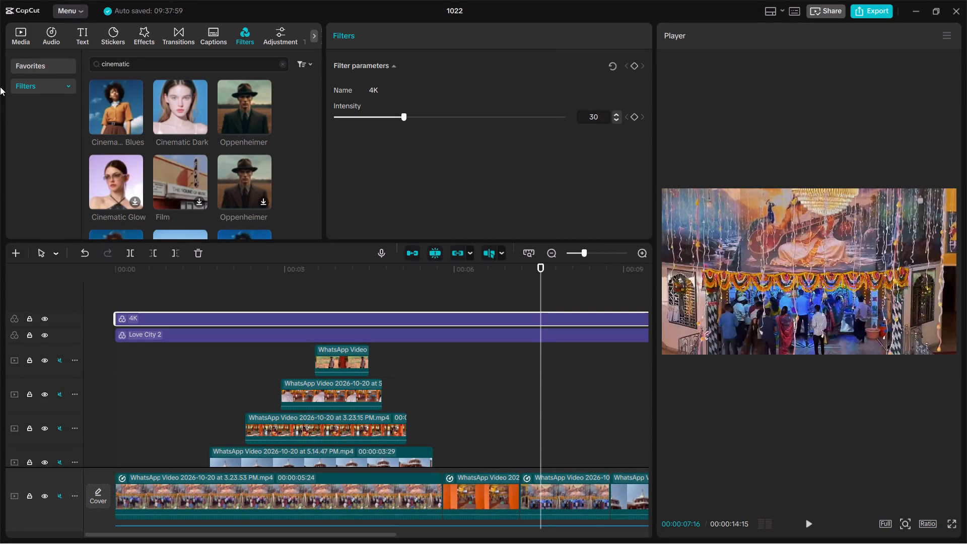
Search the video effects for "god rays" and load the God Ray effect for preview.
click(139, 36)
click(133, 59)
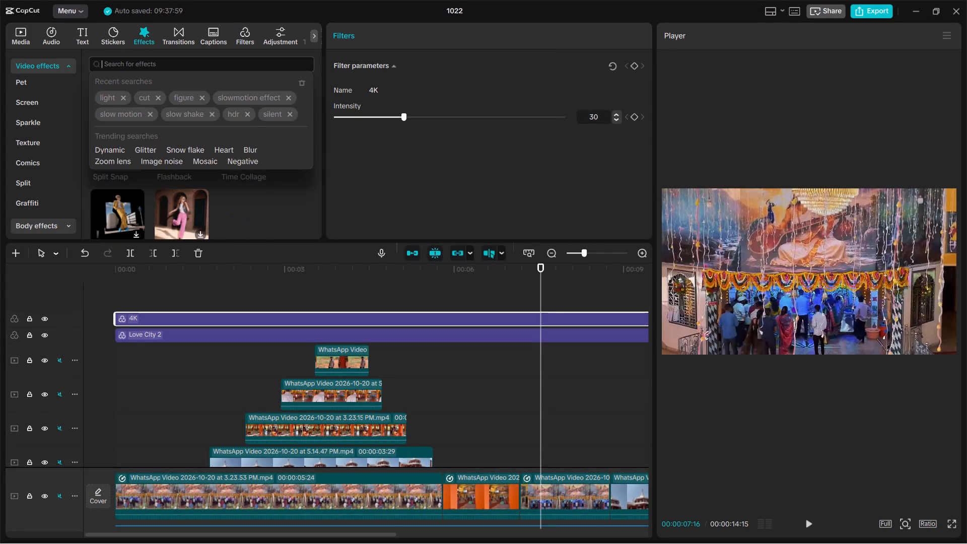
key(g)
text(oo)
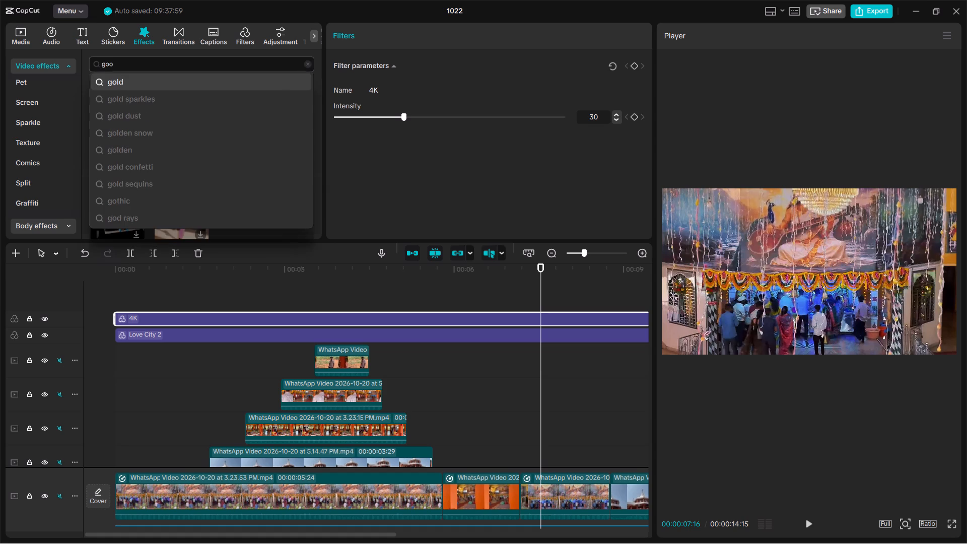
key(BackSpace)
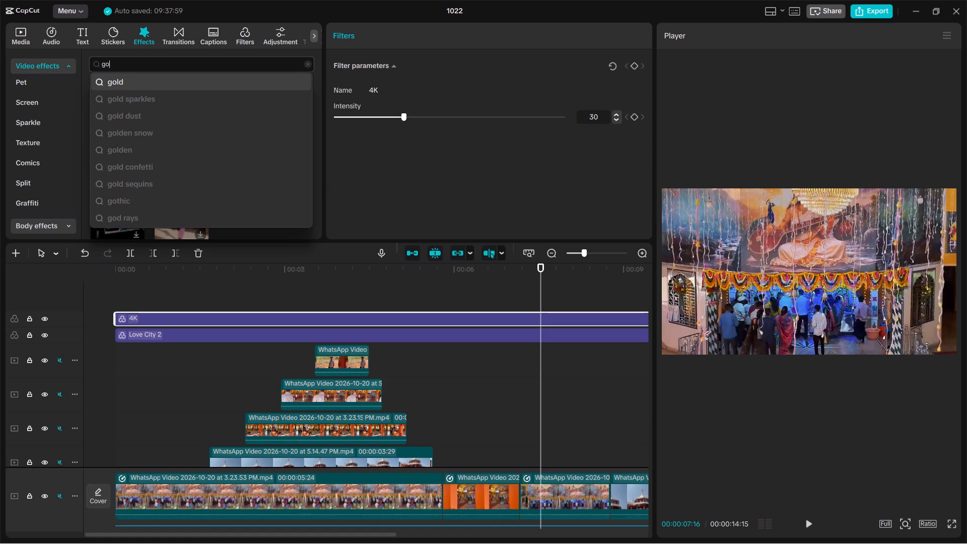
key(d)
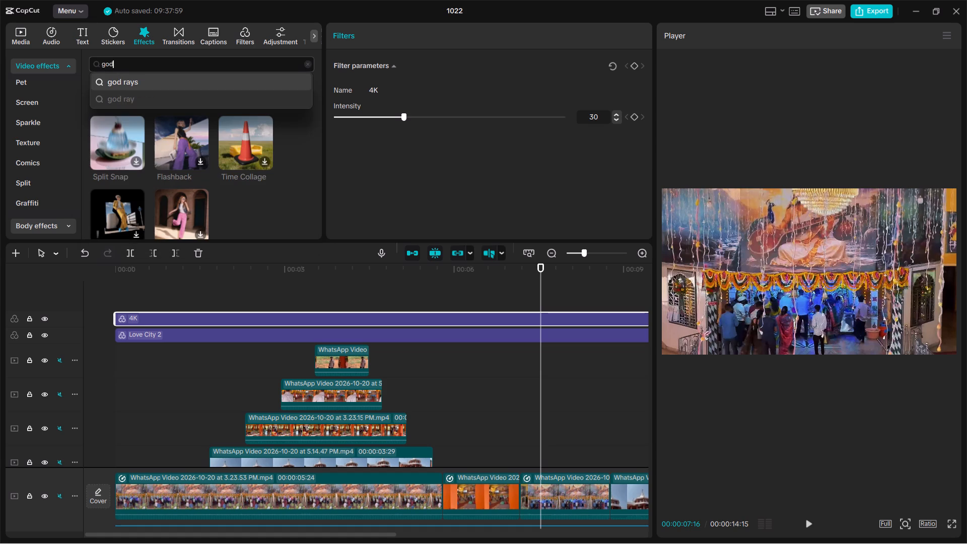
click(135, 84)
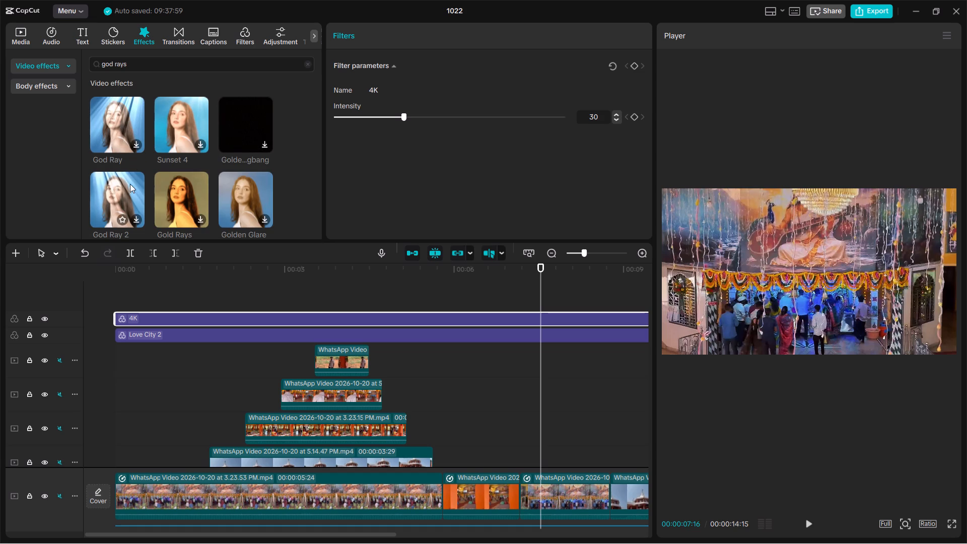
double_click(135, 142)
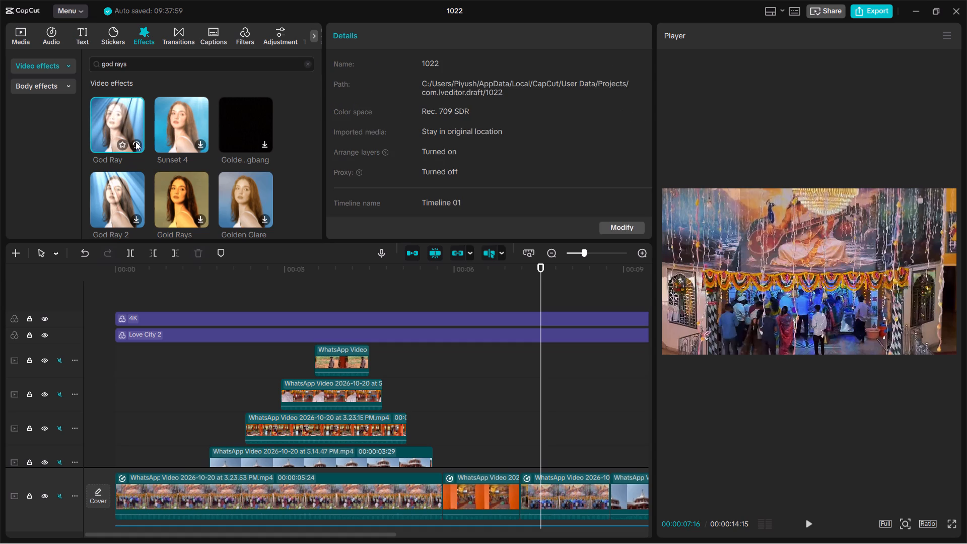
Look over the full timeline, from the filter tracks down to the music beat markers and across to the last main-track clip.
scroll(535, 360, left, 1)
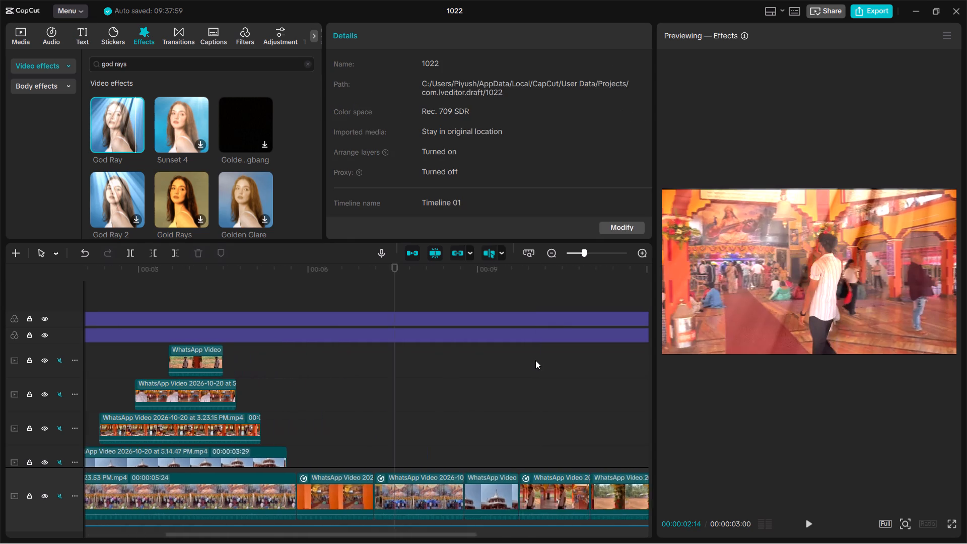
scroll(535, 360, left, 1)
scroll(535, 360, right, 1)
scroll(535, 360, up, 2)
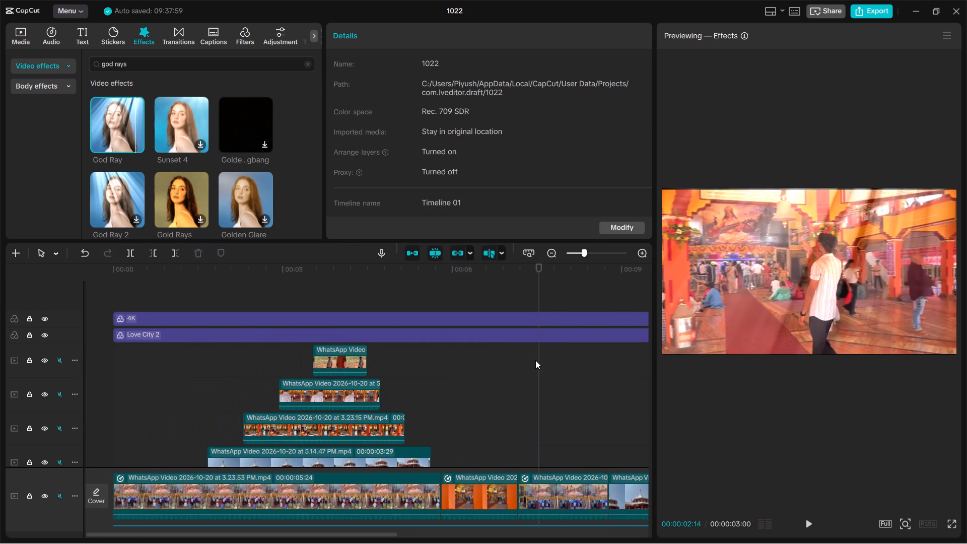
scroll(535, 360, down, 2)
scroll(535, 360, left, 3)
scroll(535, 360, right, 2)
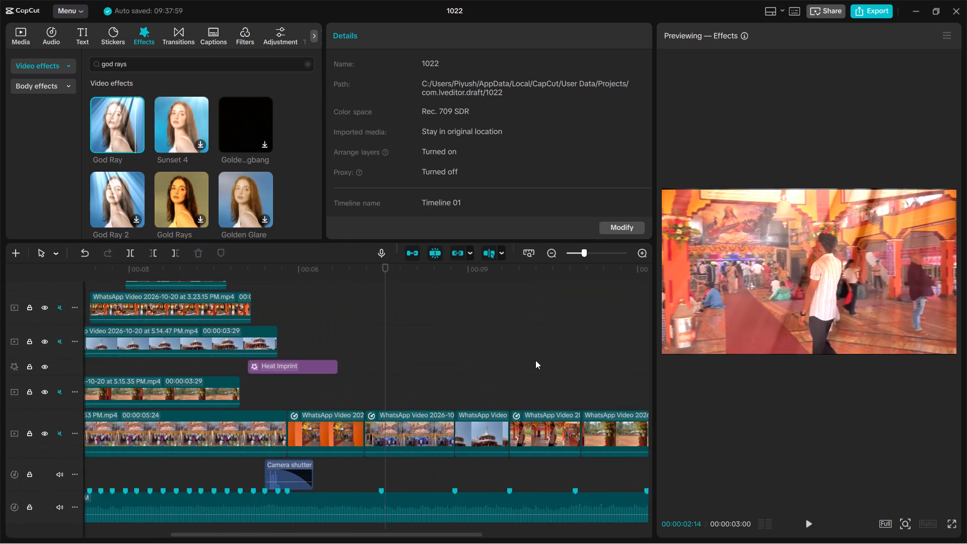
scroll(535, 360, right, 1)
scroll(535, 360, up, 2)
scroll(535, 360, left, 1)
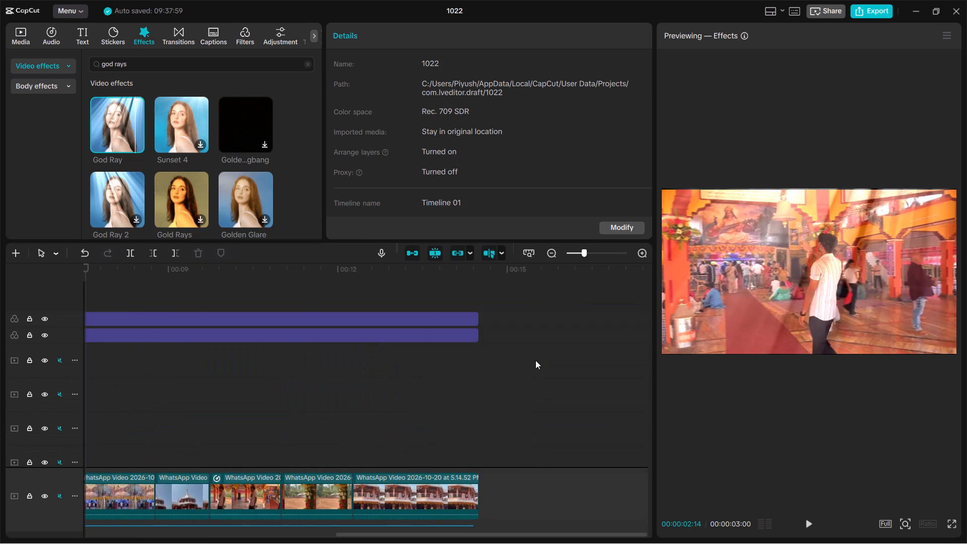
scroll(535, 360, left, 1)
scroll(535, 360, right, 2)
scroll(522, 386, up, 1)
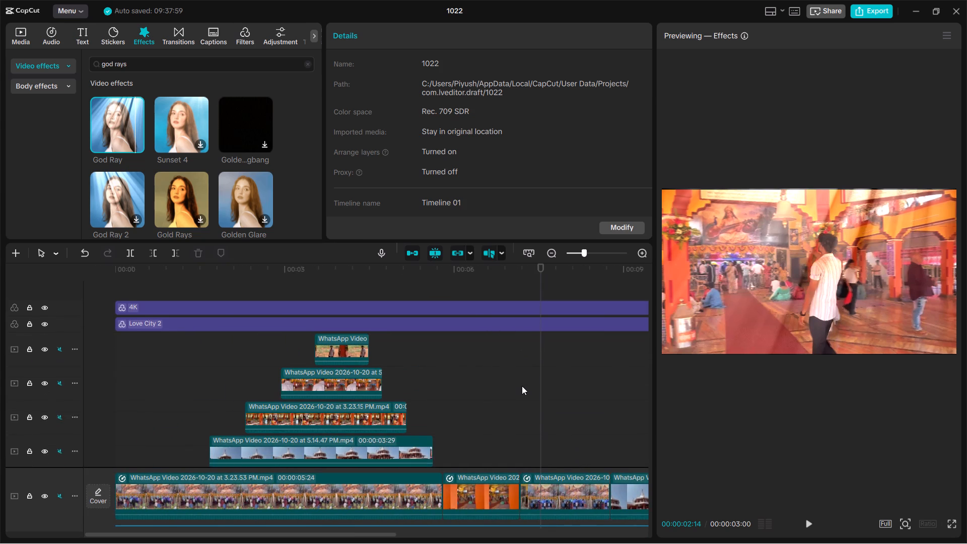
scroll(522, 386, up, 2)
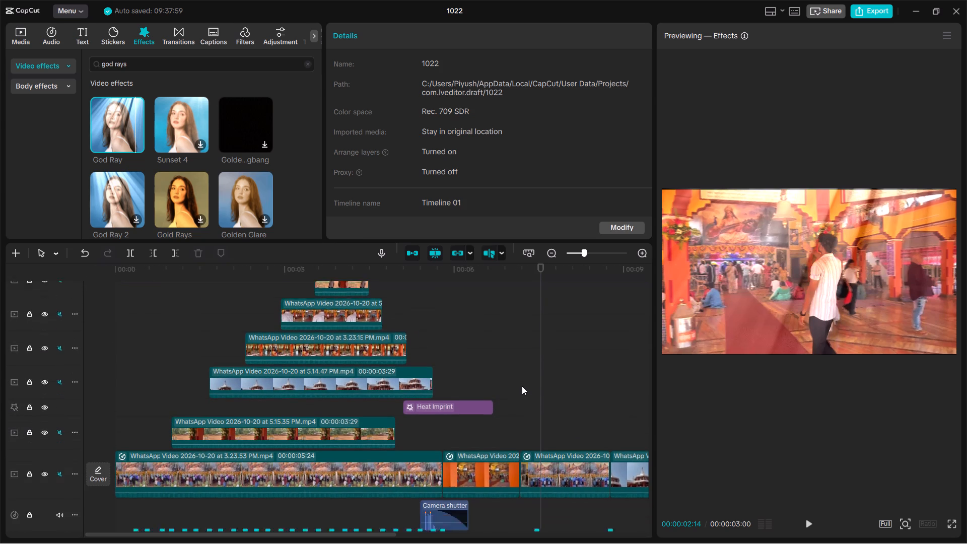
scroll(522, 386, up, 1)
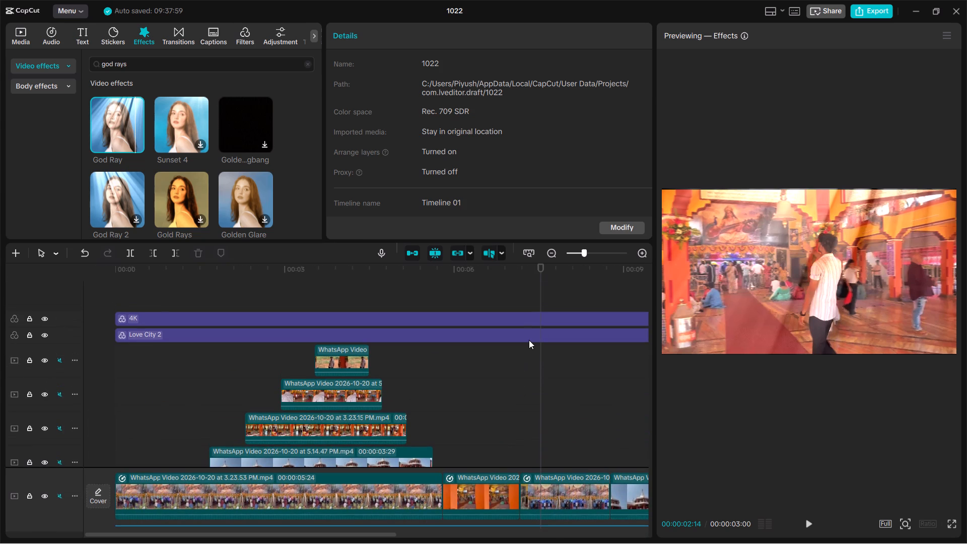
scroll(529, 340, left, 2)
scroll(529, 340, down, 1)
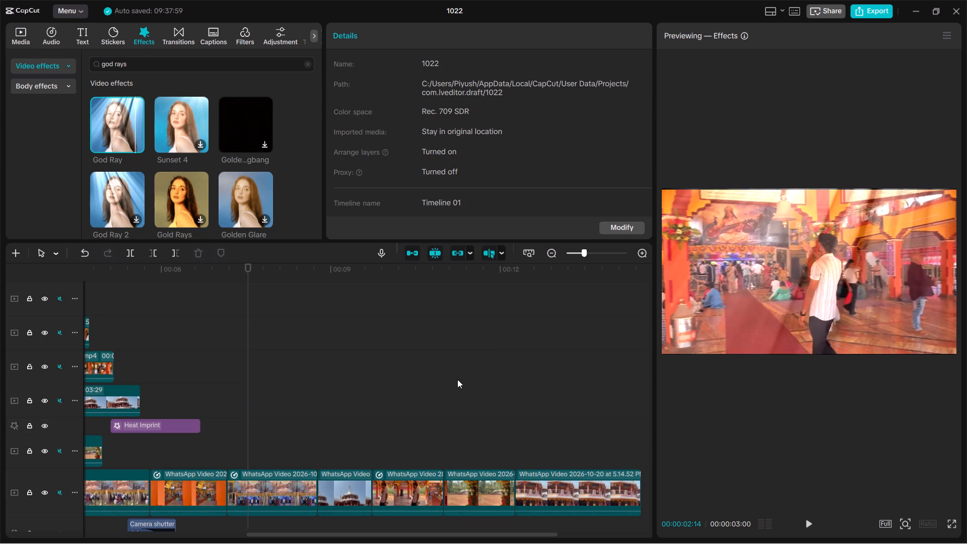
scroll(457, 379, down, 1)
scroll(457, 379, left, 2)
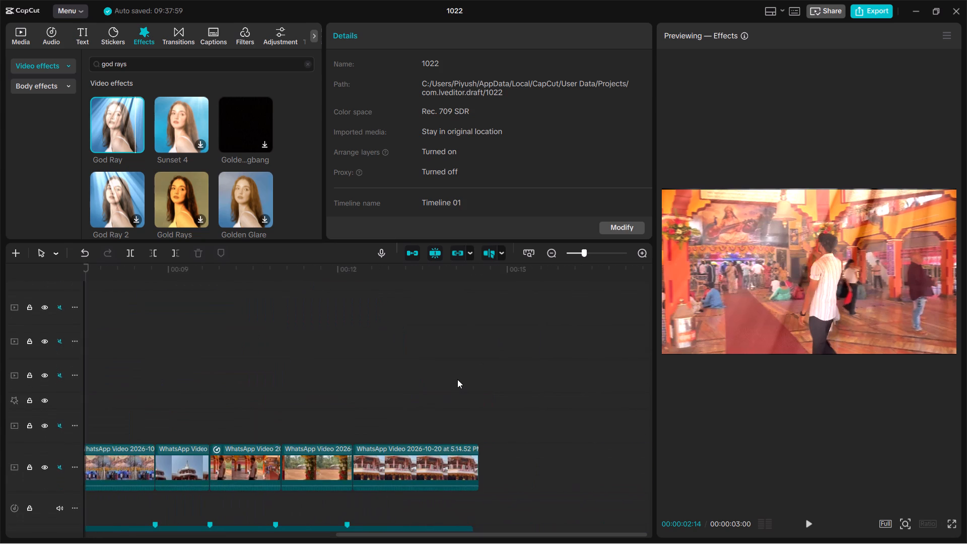
scroll(457, 379, right, 2)
scroll(457, 379, up, 1)
scroll(533, 347, up, 1)
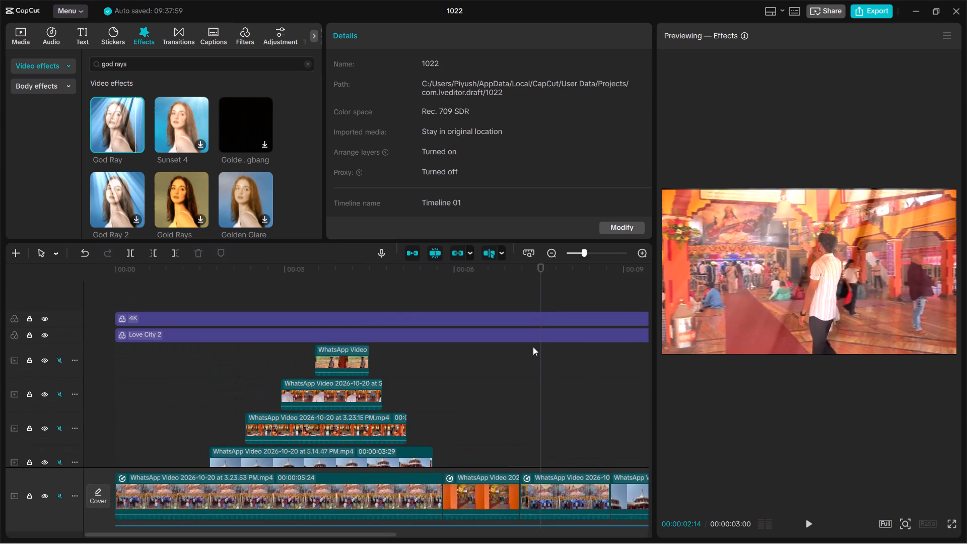
Play the timeline from near its beginning to the last clip to review the filtered video.
click(539, 271)
drag(539, 271, 492, 280)
drag(492, 280, 474, 284)
click(156, 302)
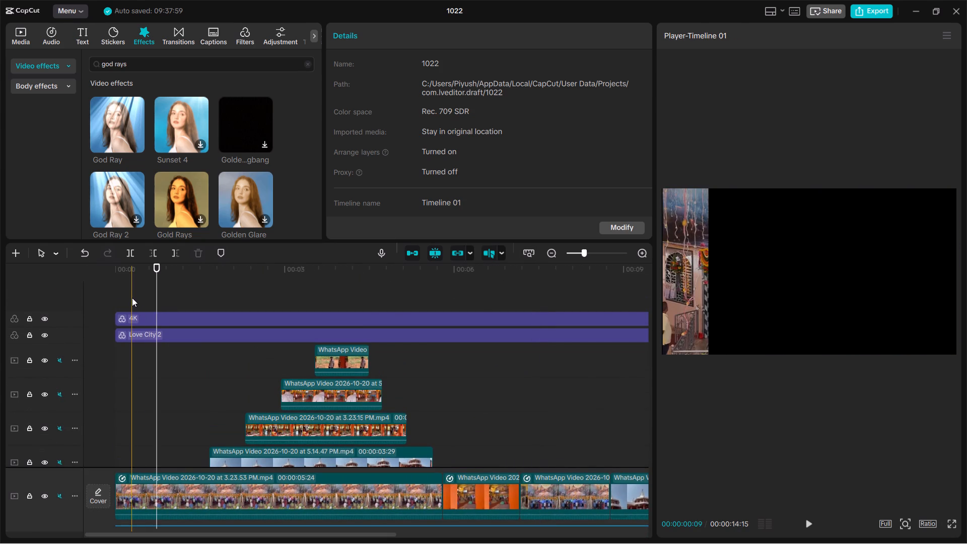
click(132, 298)
key(space)
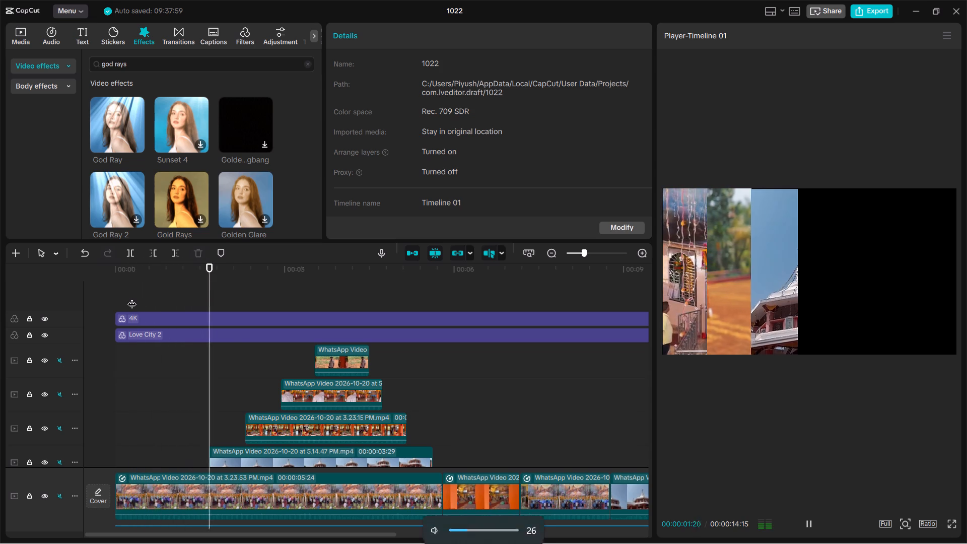
scroll(259, 290, left, 1)
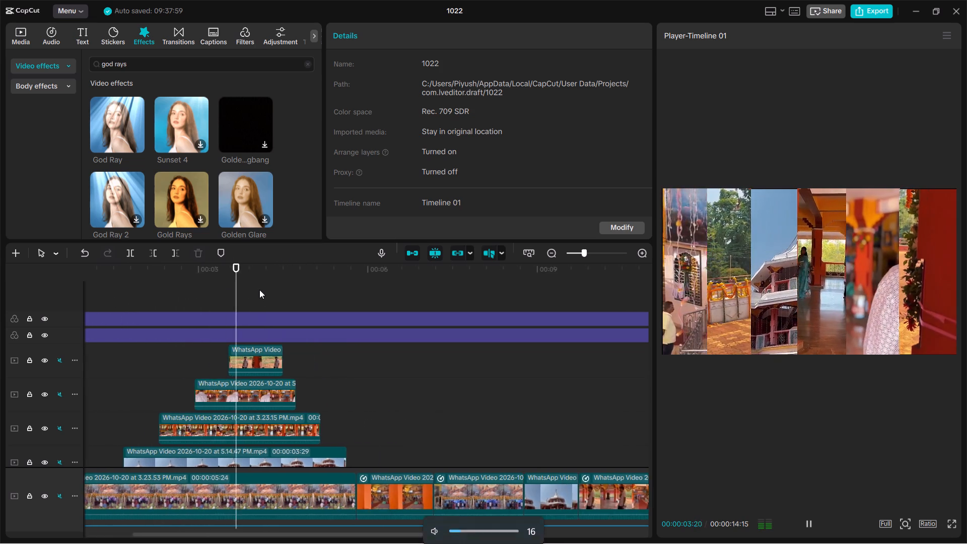
scroll(259, 290, left, 1)
scroll(395, 368, left, 1)
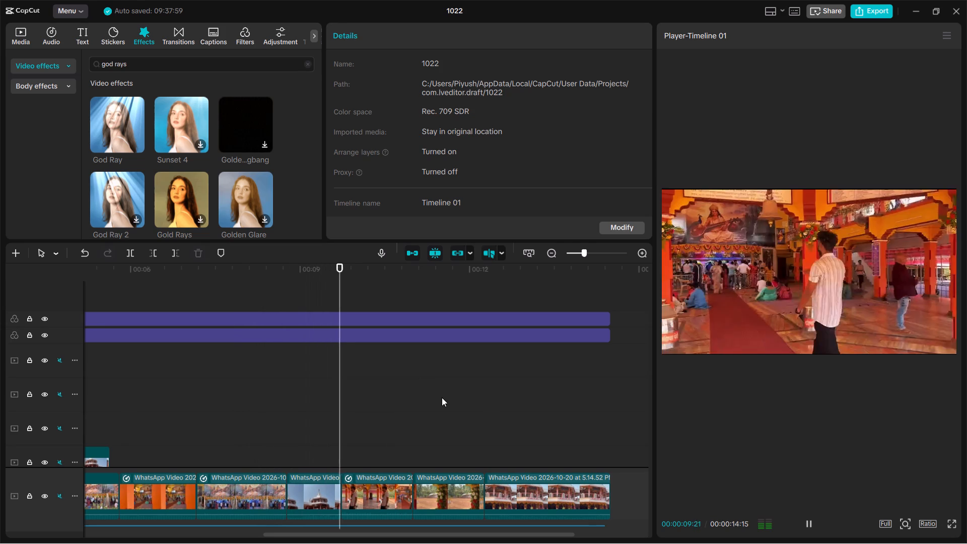
scroll(442, 397, right, 1)
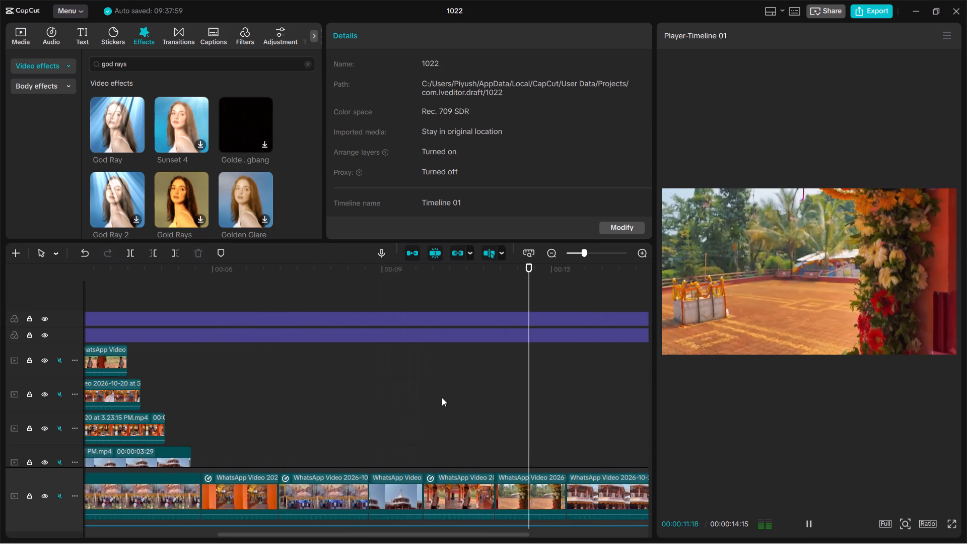
scroll(442, 397, right, 1)
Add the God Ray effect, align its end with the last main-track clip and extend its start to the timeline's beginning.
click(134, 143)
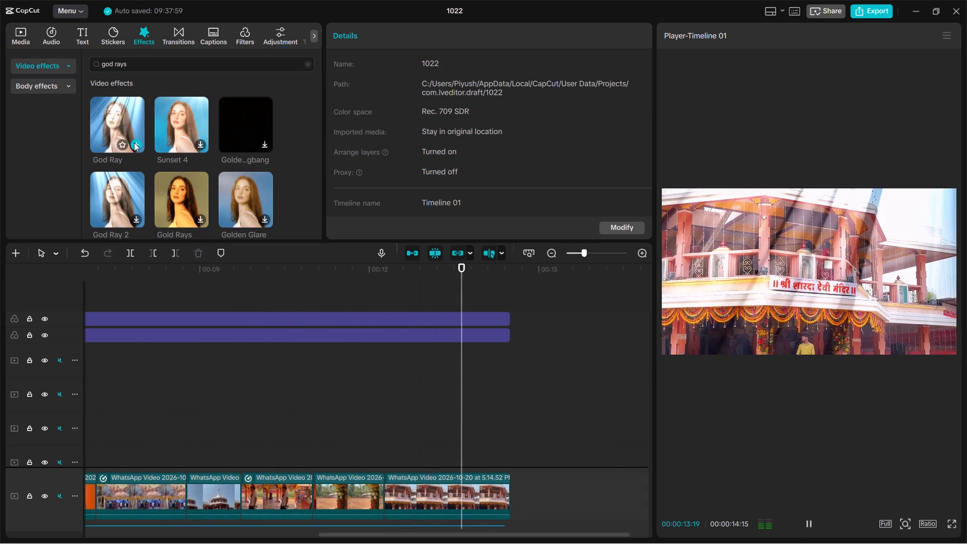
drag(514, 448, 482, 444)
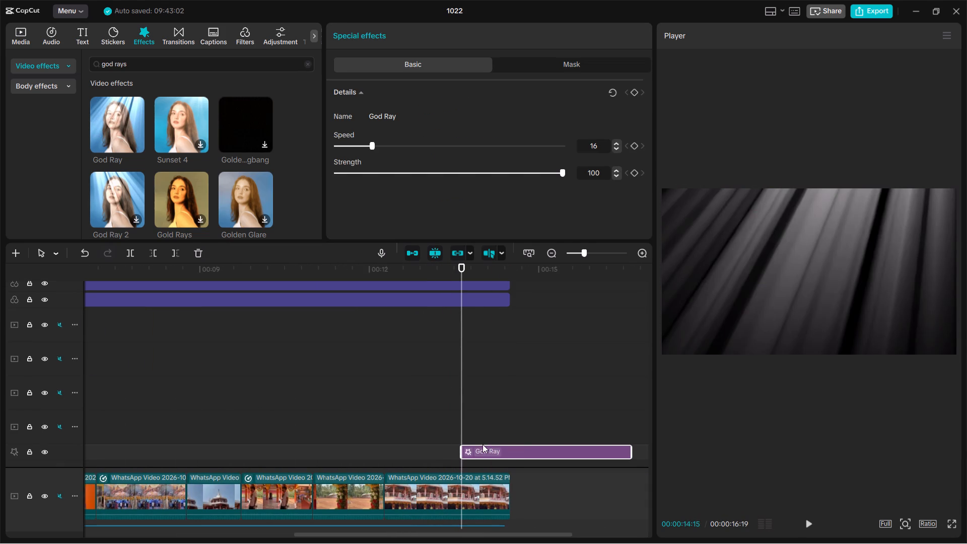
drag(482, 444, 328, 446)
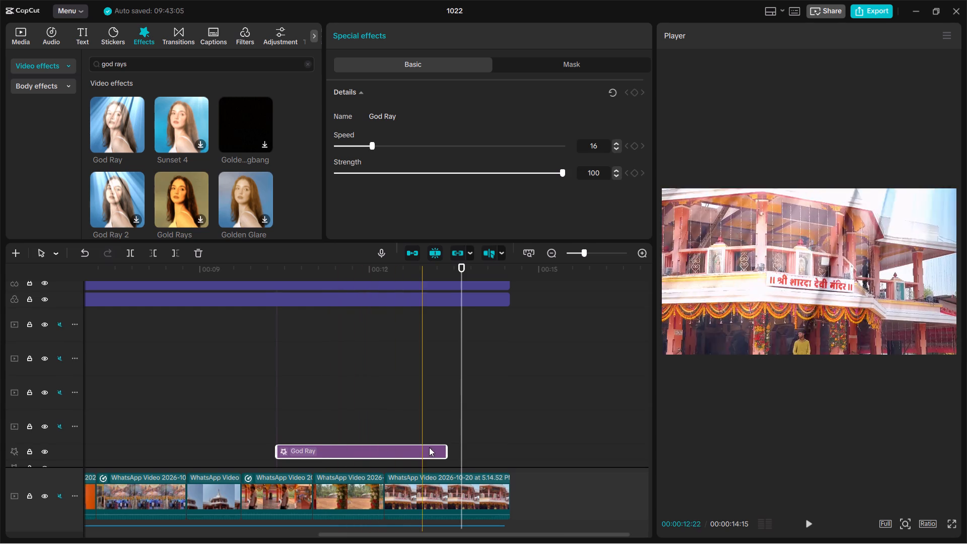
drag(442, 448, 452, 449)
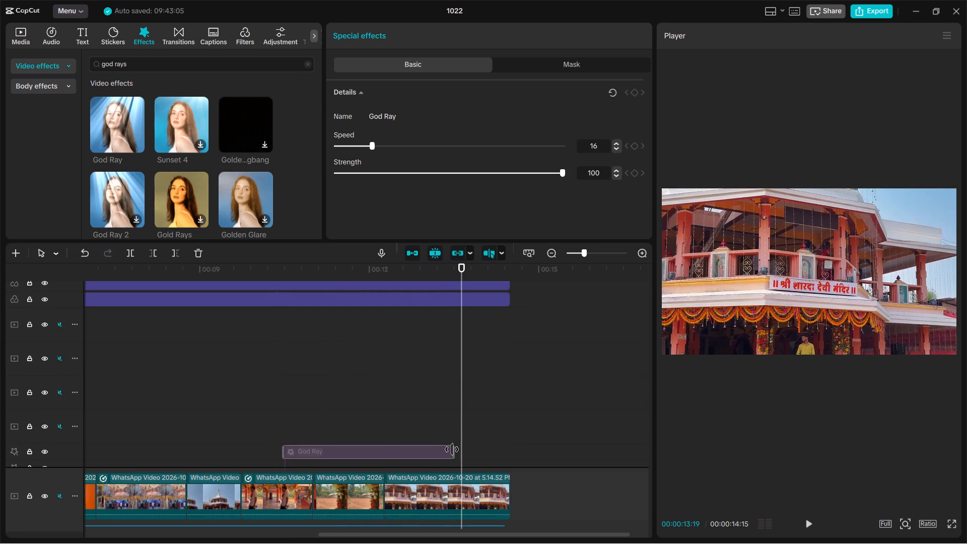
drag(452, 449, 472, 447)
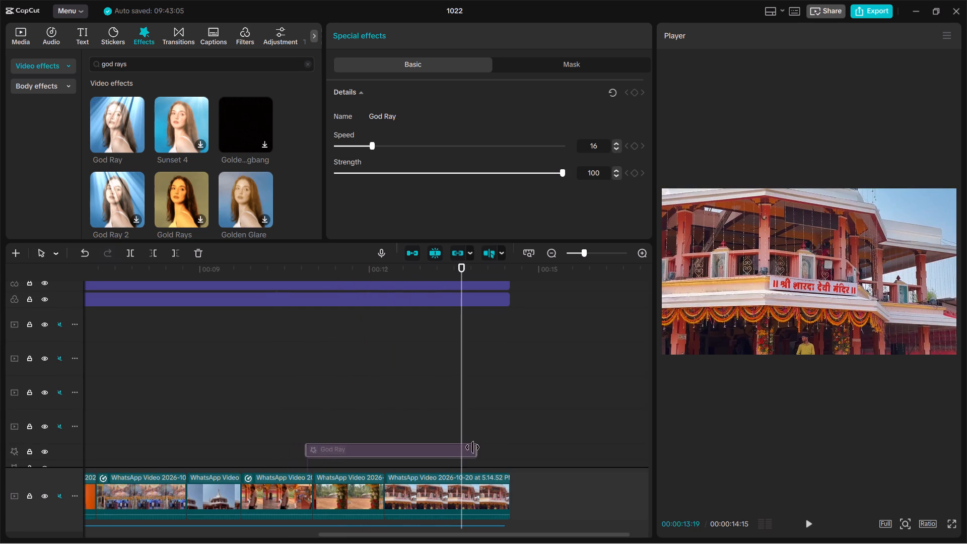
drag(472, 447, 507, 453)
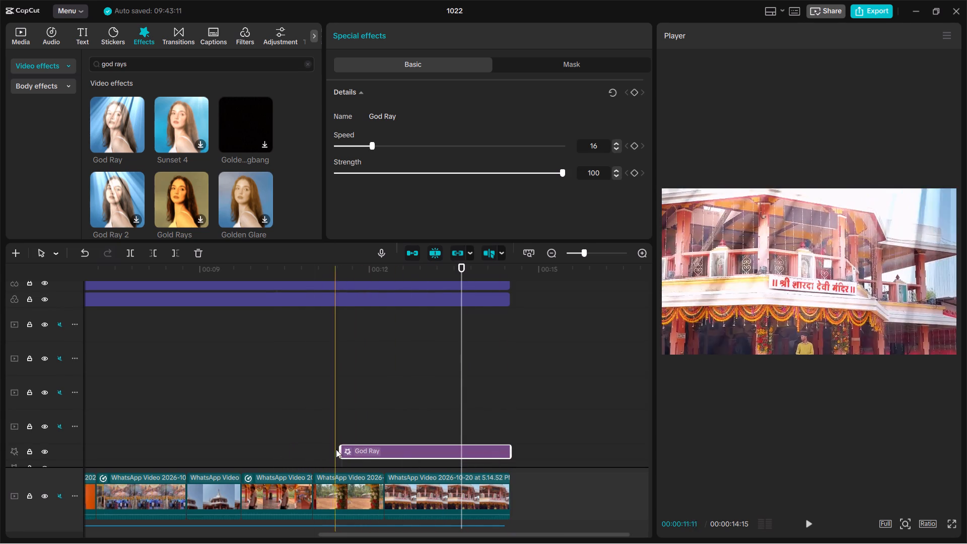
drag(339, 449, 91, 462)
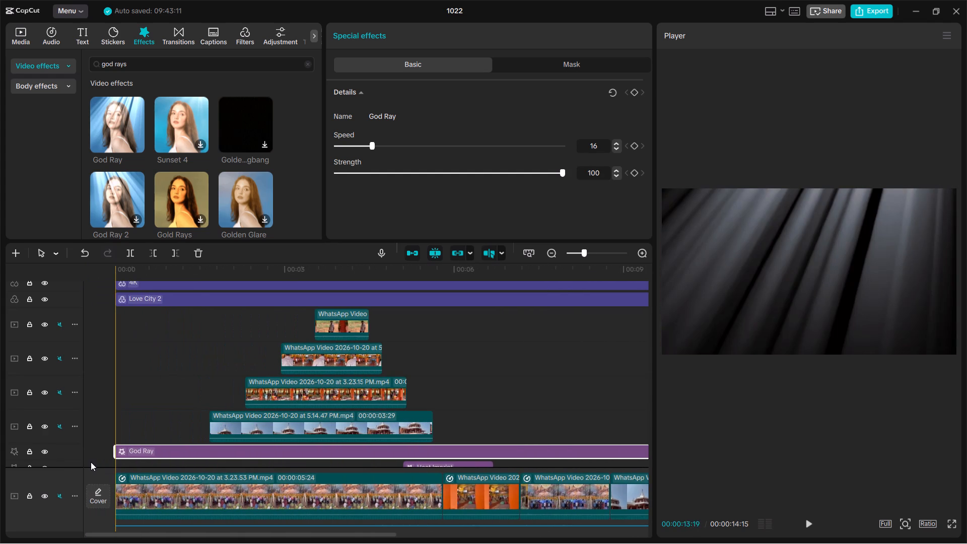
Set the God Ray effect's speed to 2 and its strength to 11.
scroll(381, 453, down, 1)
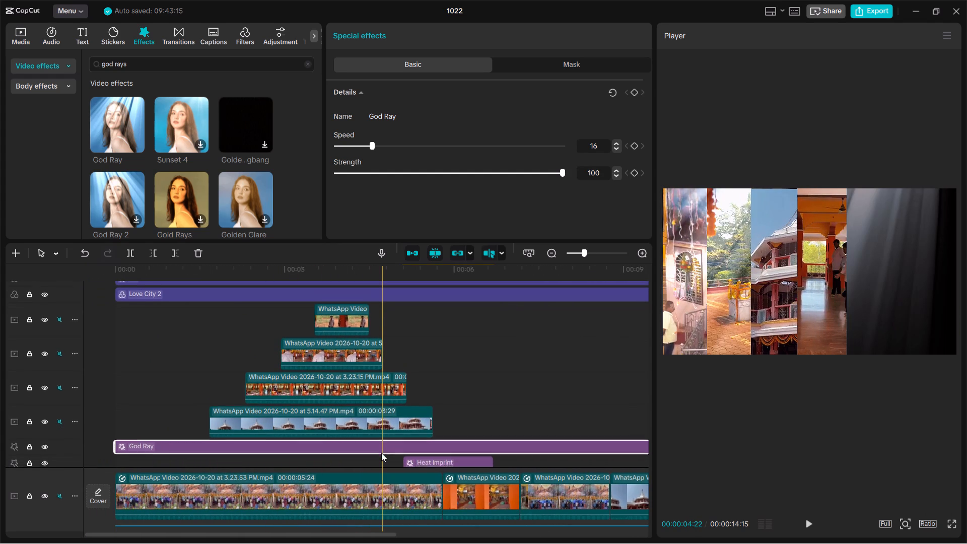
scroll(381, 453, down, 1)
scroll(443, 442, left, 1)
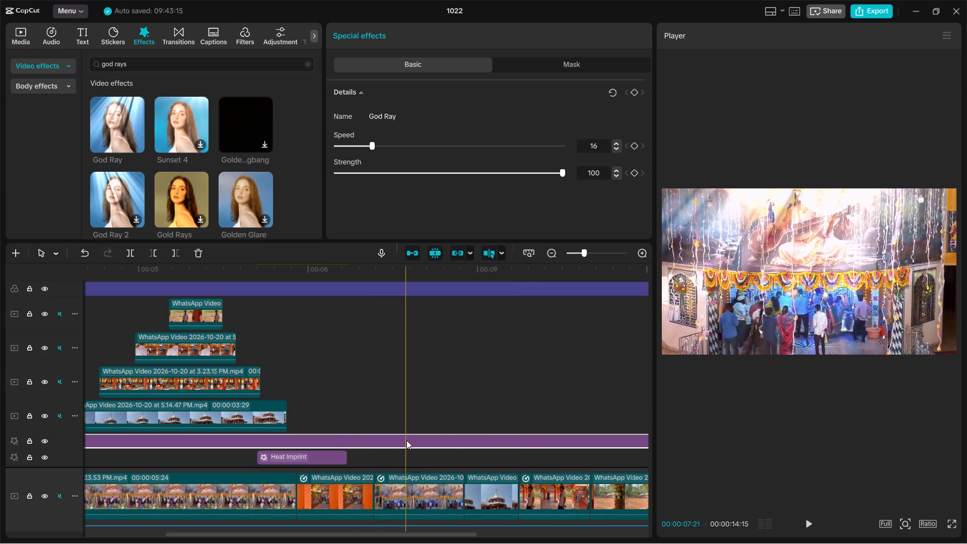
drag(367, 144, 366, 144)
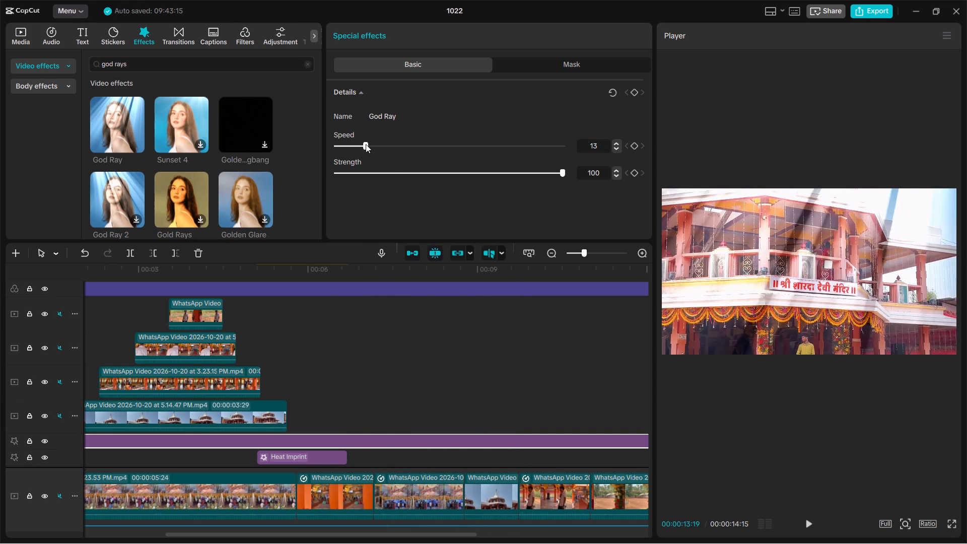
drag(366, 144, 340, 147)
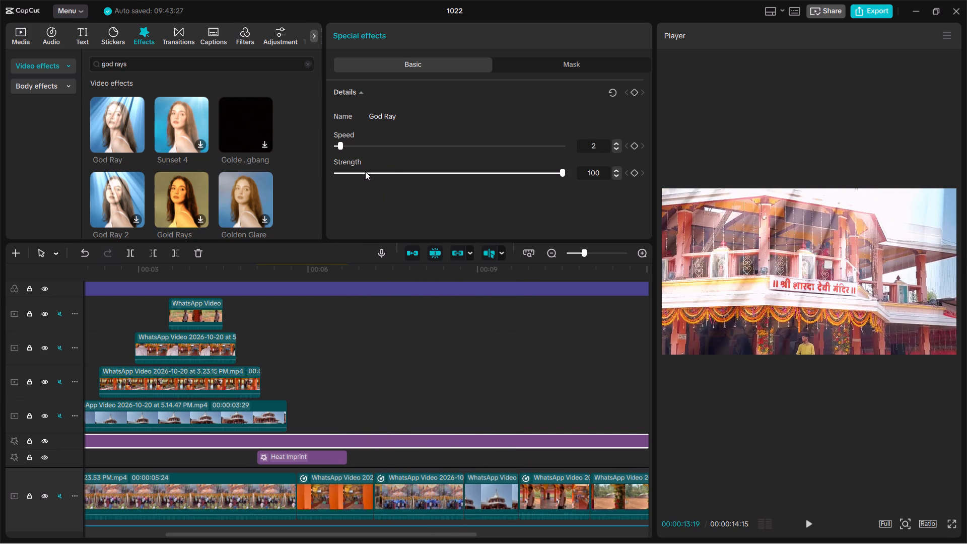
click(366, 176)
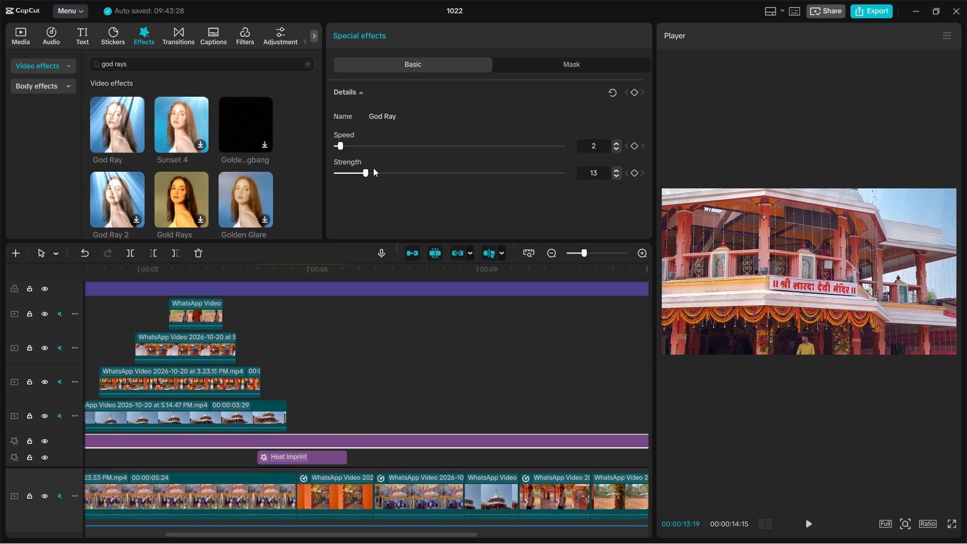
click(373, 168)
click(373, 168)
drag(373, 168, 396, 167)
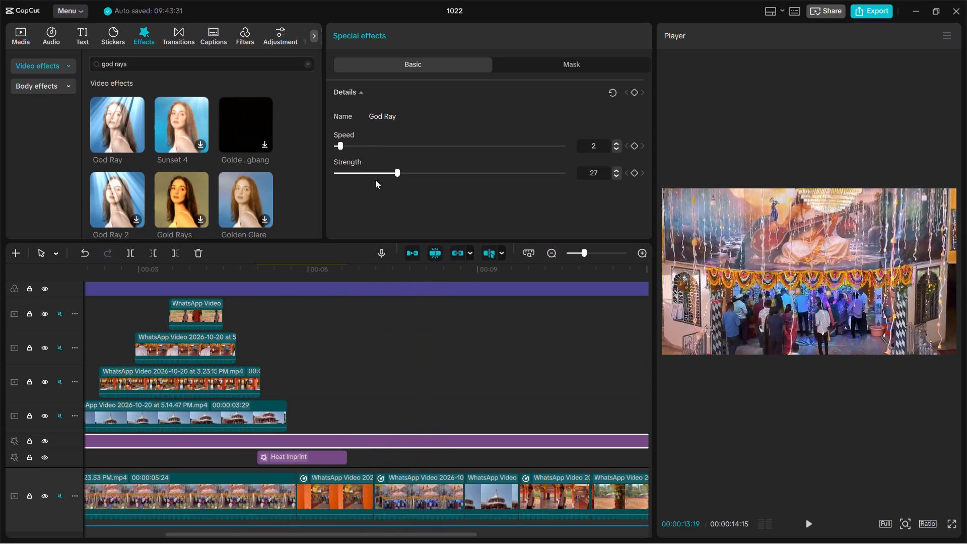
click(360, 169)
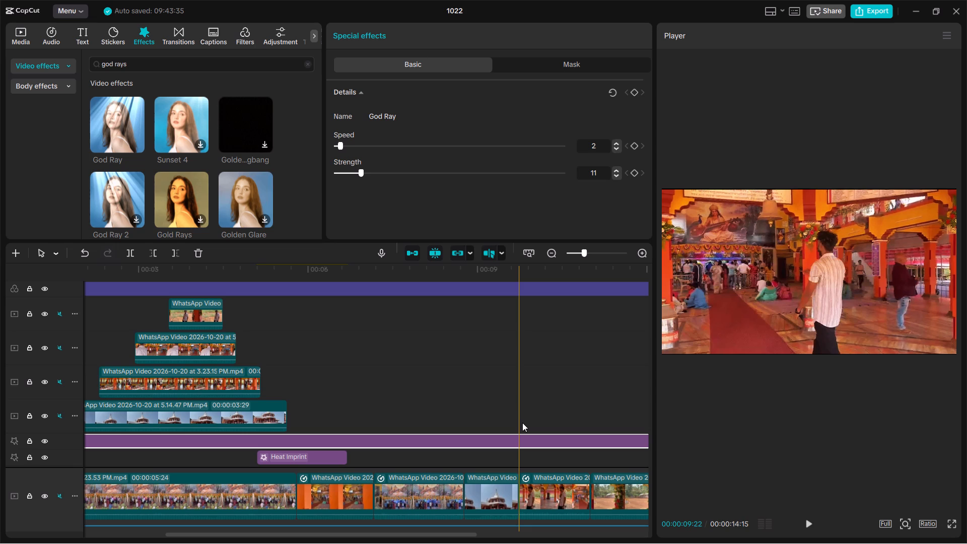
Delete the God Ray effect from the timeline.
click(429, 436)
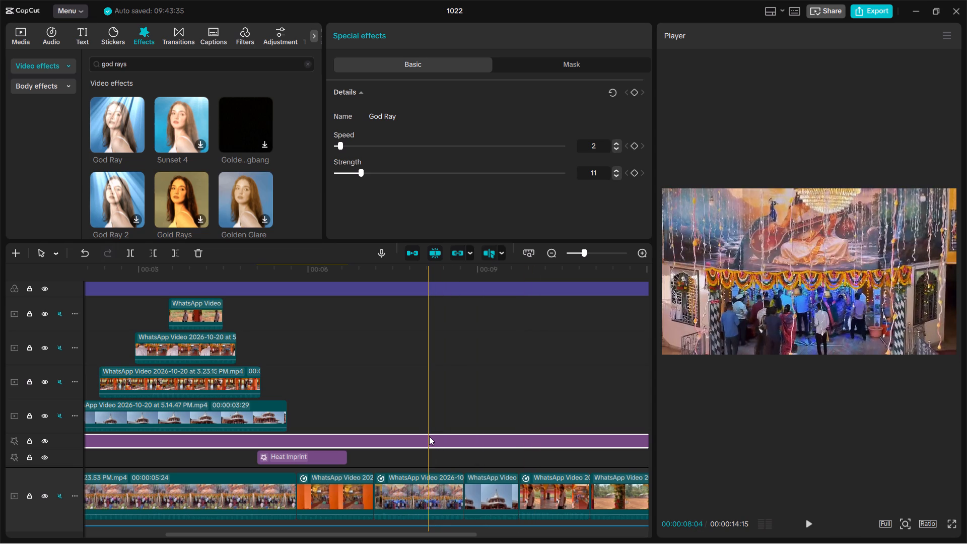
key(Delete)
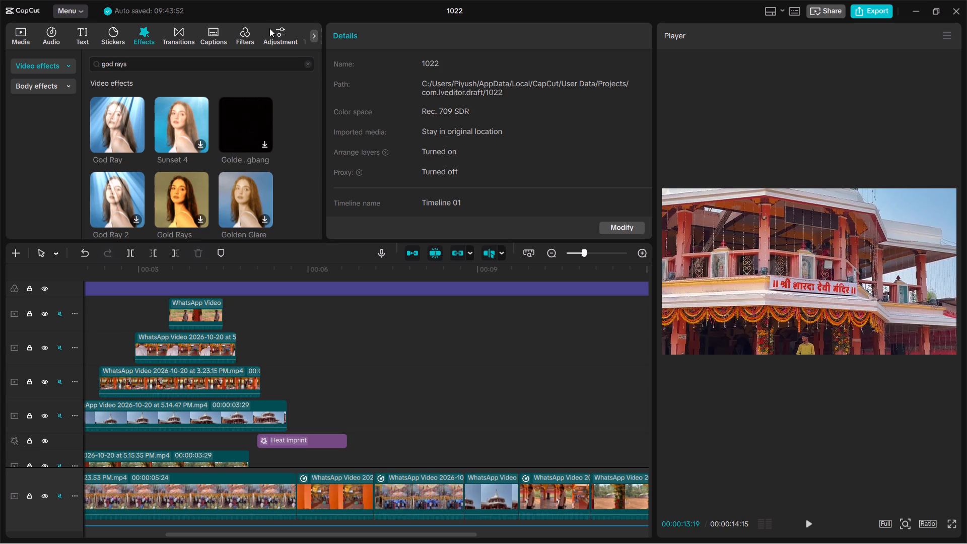
Search the filters for "retro print" and add the Retro Print filter to the timeline.
click(250, 26)
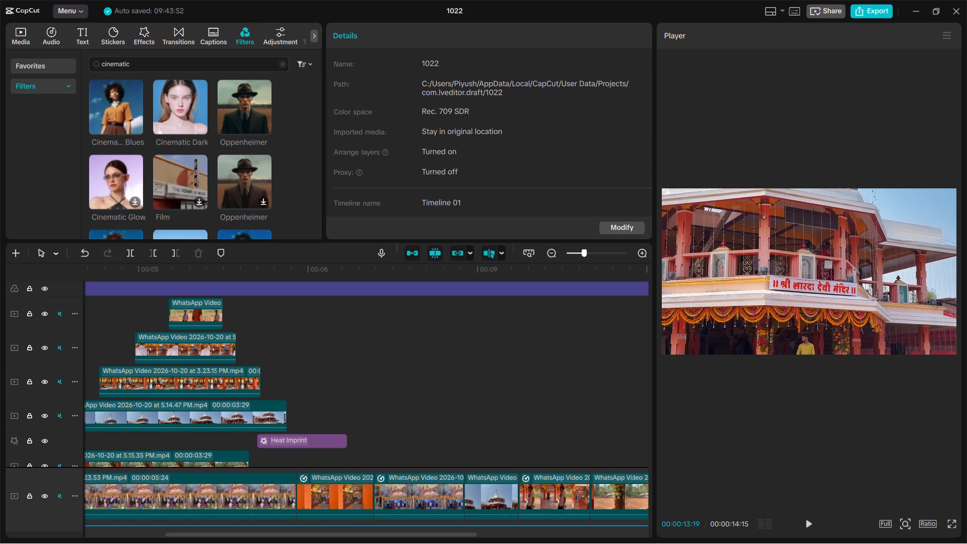
triple_click(198, 68)
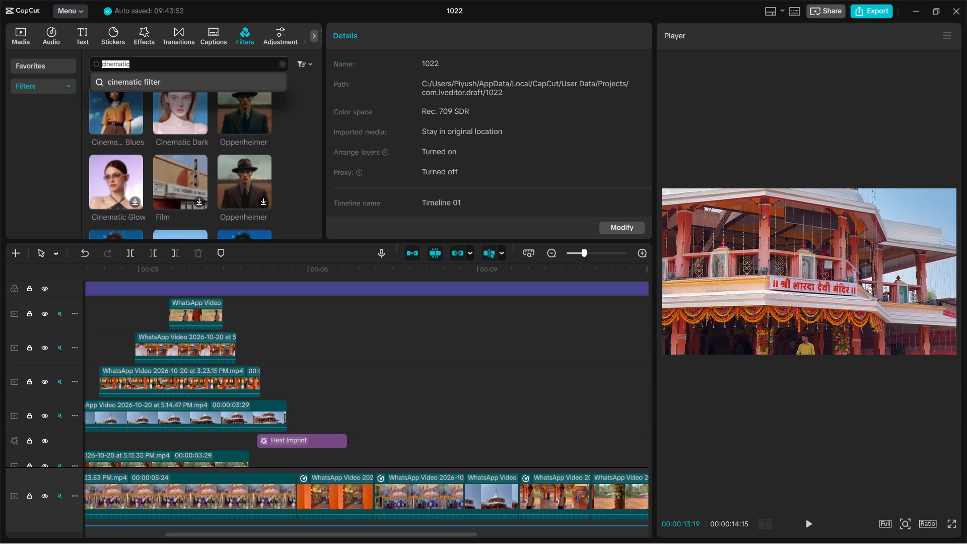
key(BackSpace)
text(retro)
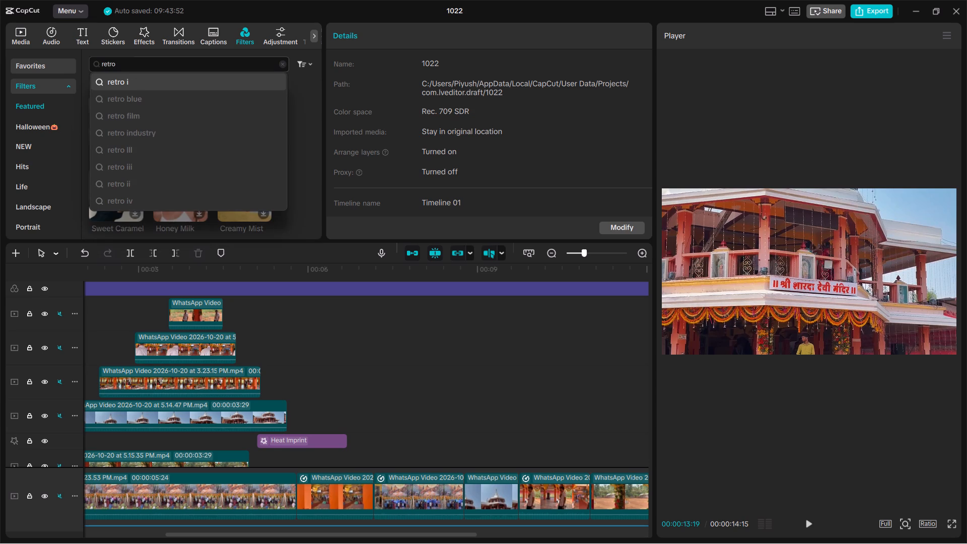
key(space)
key(p)
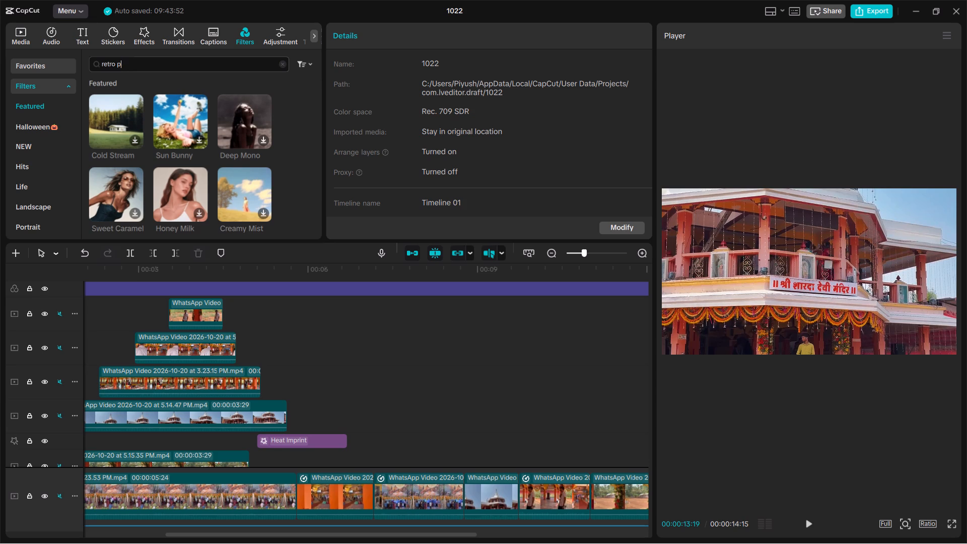
text(rint)
key(Return)
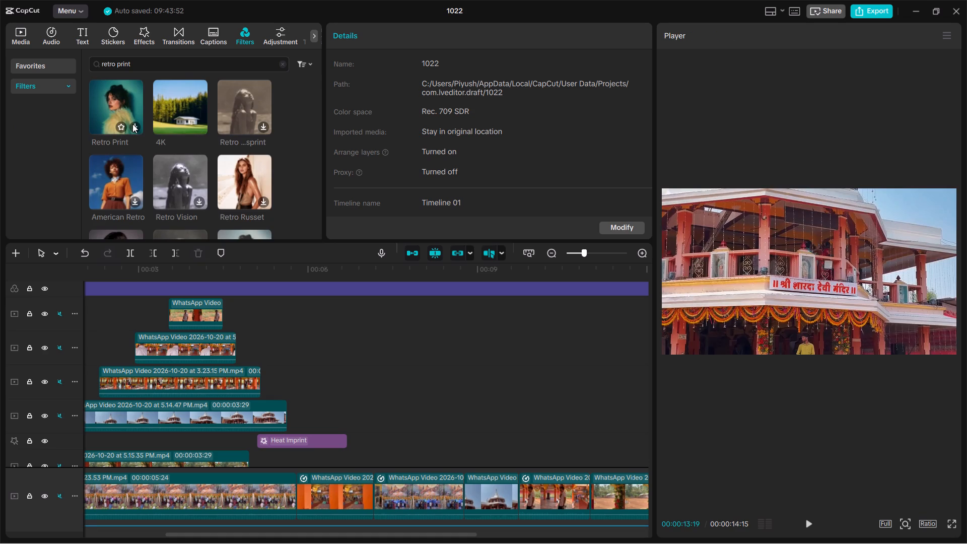
double_click(132, 124)
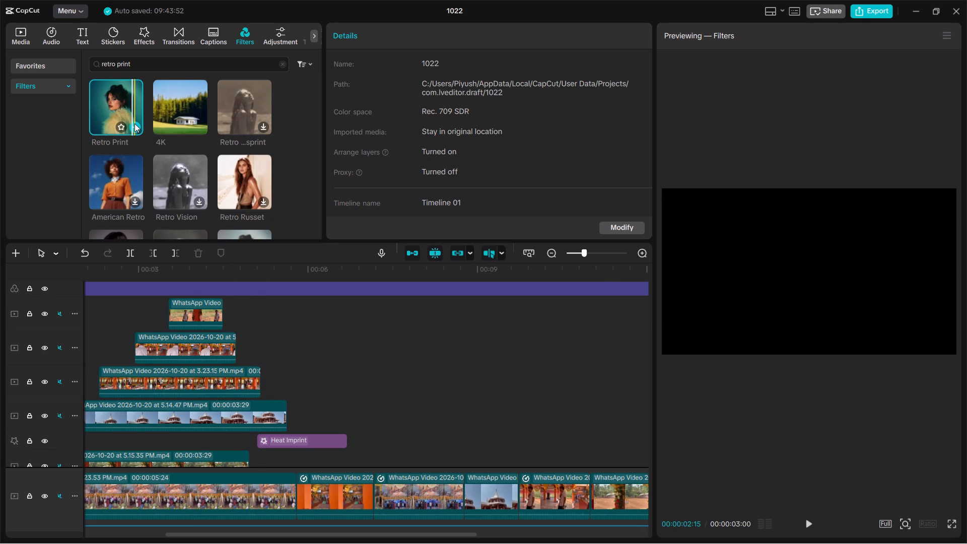
click(134, 123)
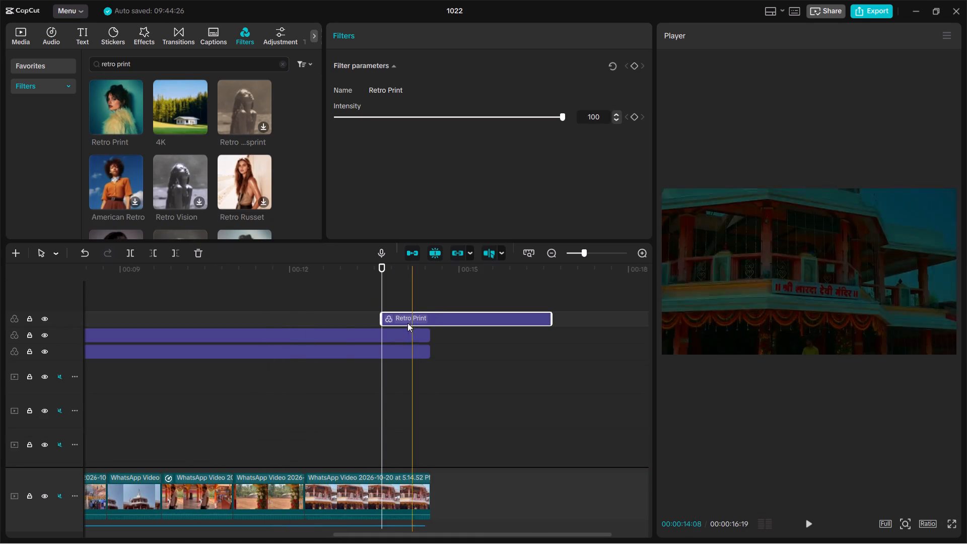
Extend the Retro Print filter's start back to the beginning of the timeline.
drag(381, 316, 115, 314)
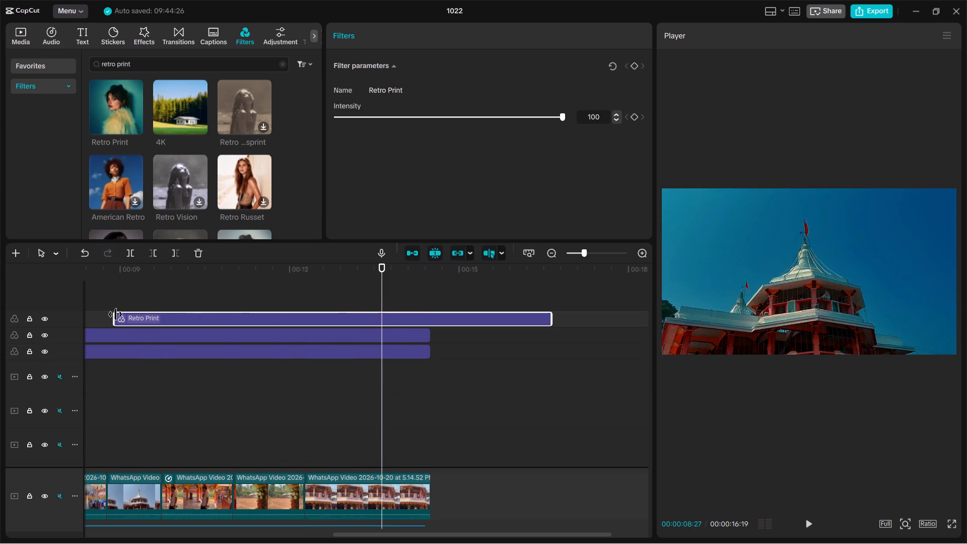
drag(115, 314, 61, 310)
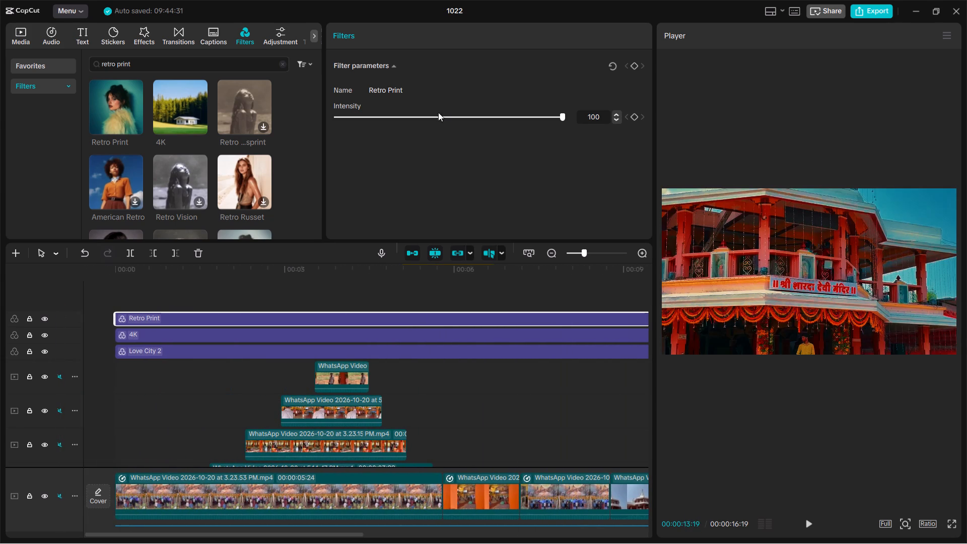
Set the Retro Print filter's intensity to 35.
click(380, 118)
click(385, 117)
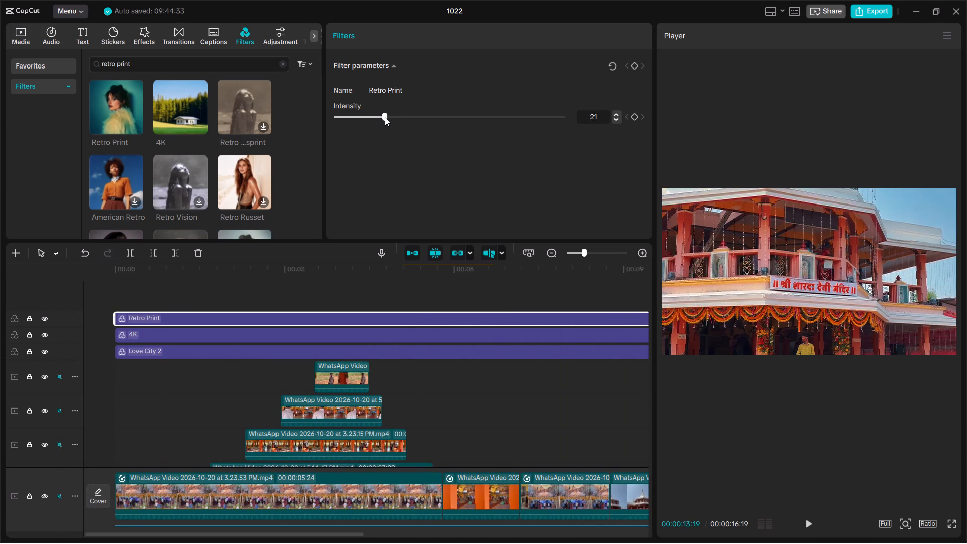
click(401, 116)
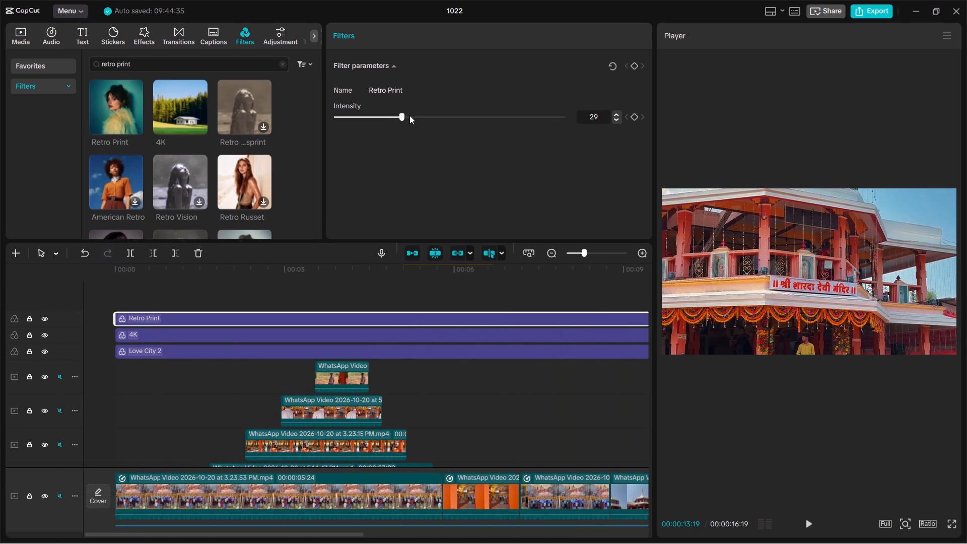
click(409, 115)
click(417, 116)
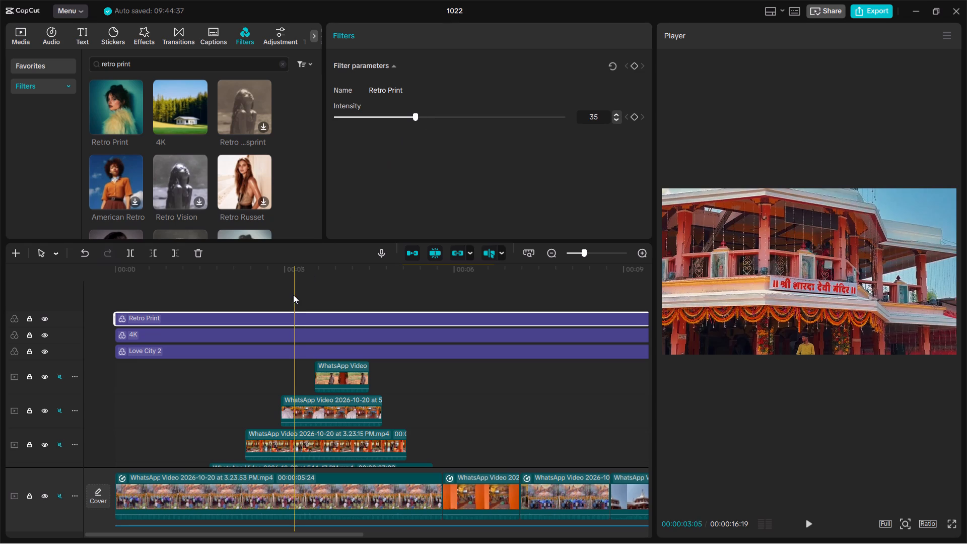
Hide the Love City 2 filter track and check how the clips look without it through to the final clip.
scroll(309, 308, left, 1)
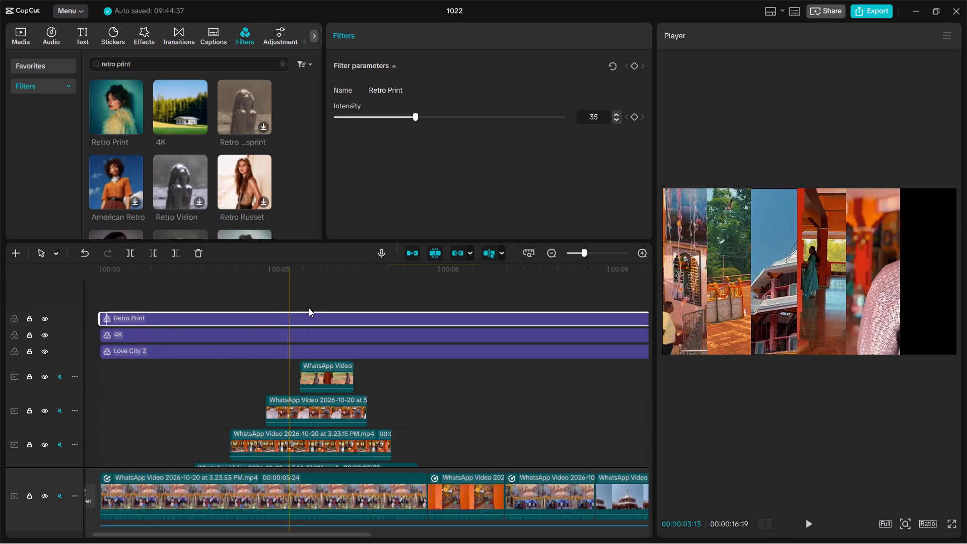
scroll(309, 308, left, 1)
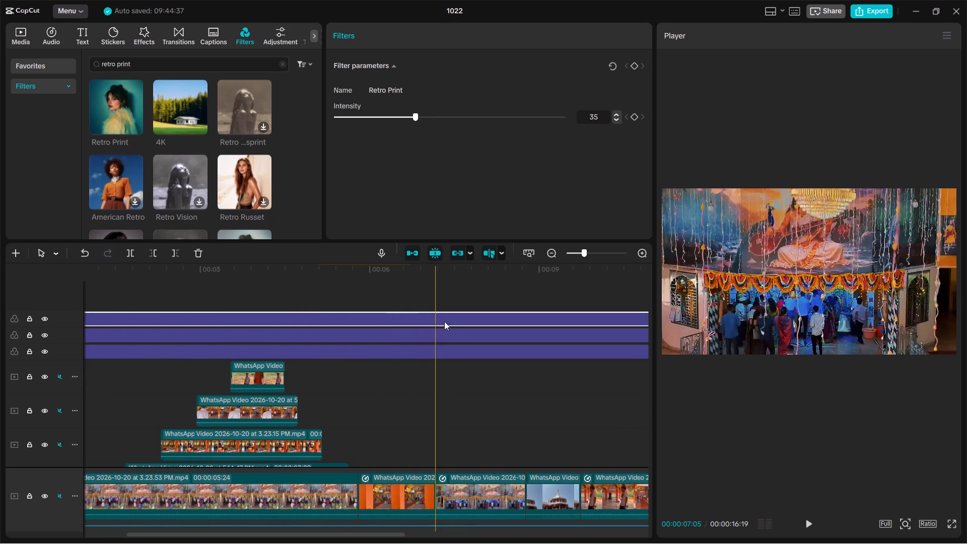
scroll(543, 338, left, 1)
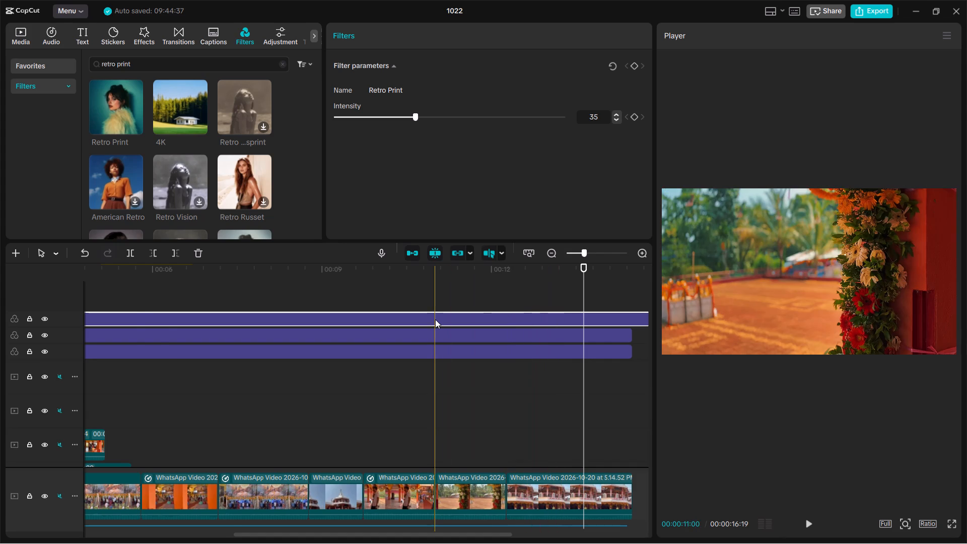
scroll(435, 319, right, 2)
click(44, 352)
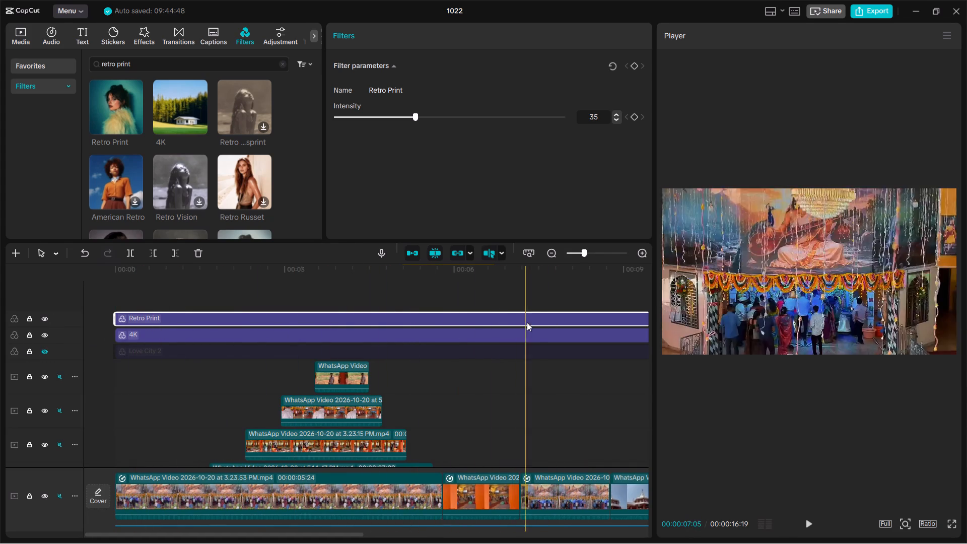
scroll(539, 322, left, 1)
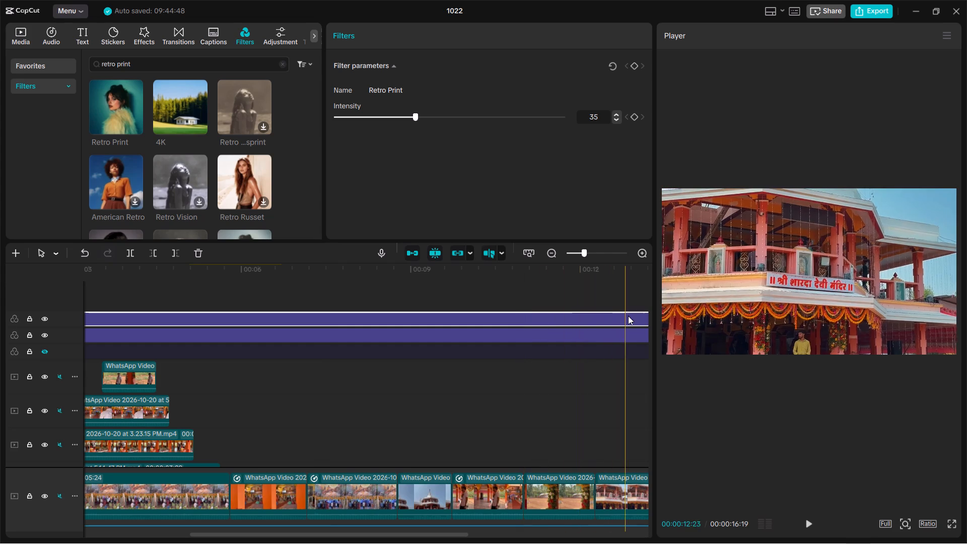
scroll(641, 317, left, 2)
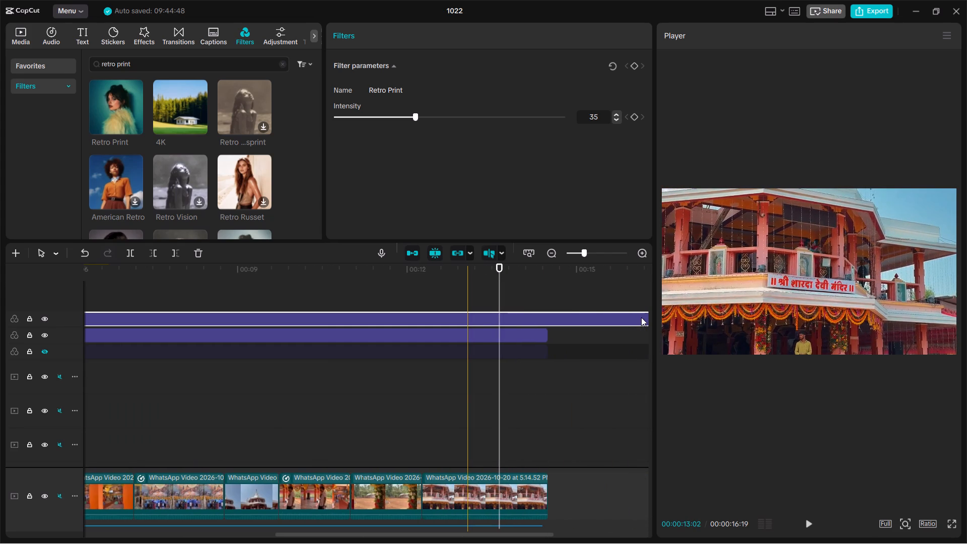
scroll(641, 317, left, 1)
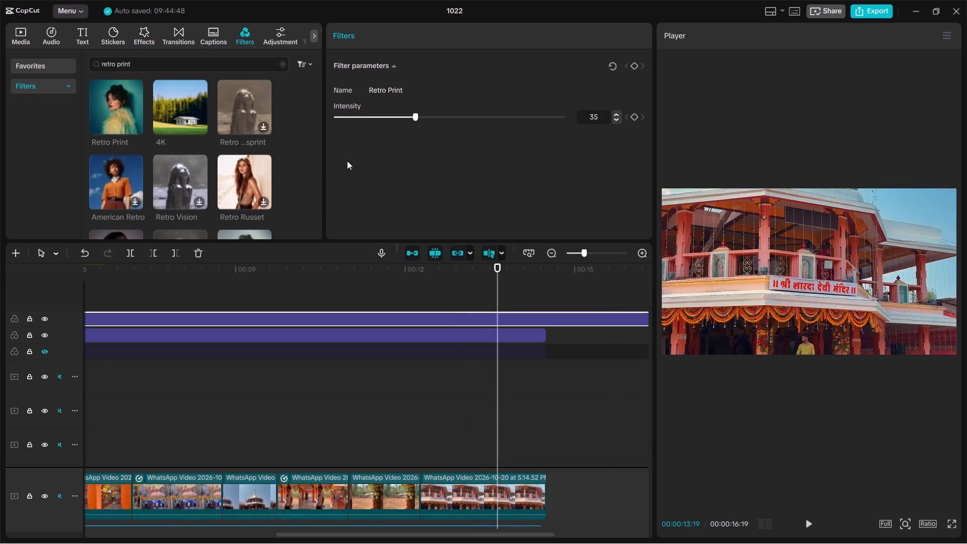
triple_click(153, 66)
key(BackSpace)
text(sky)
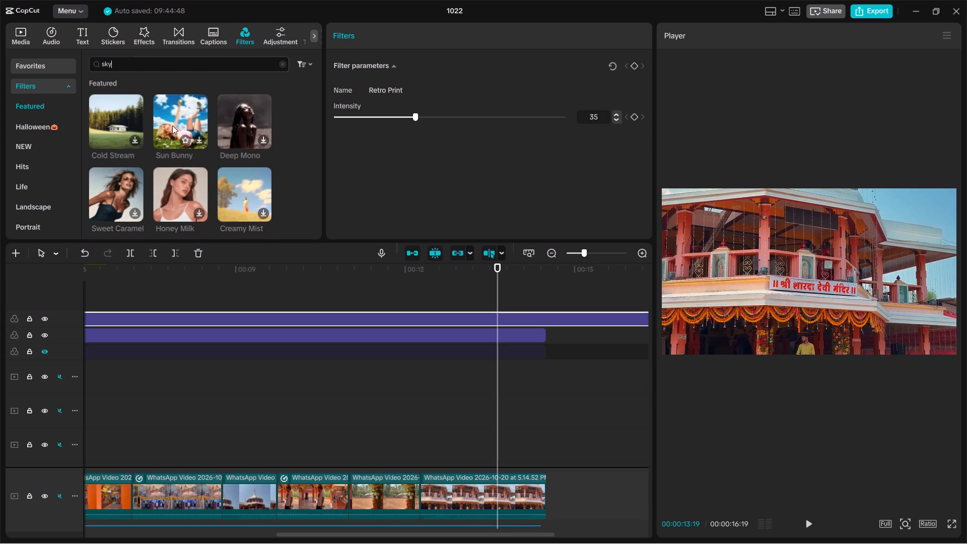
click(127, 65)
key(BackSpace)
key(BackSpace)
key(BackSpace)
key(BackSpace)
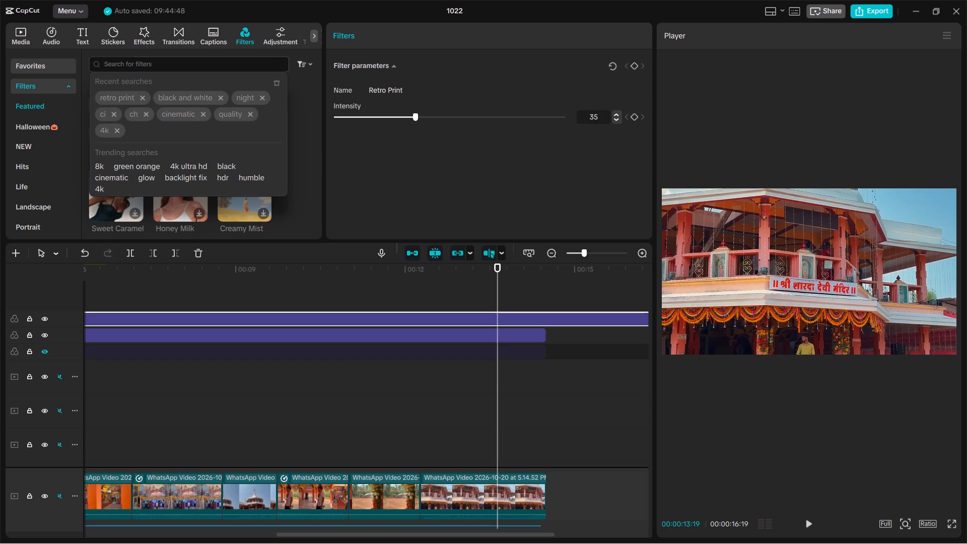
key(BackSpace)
Search the filters for "dless" and browse the results.
key(s)
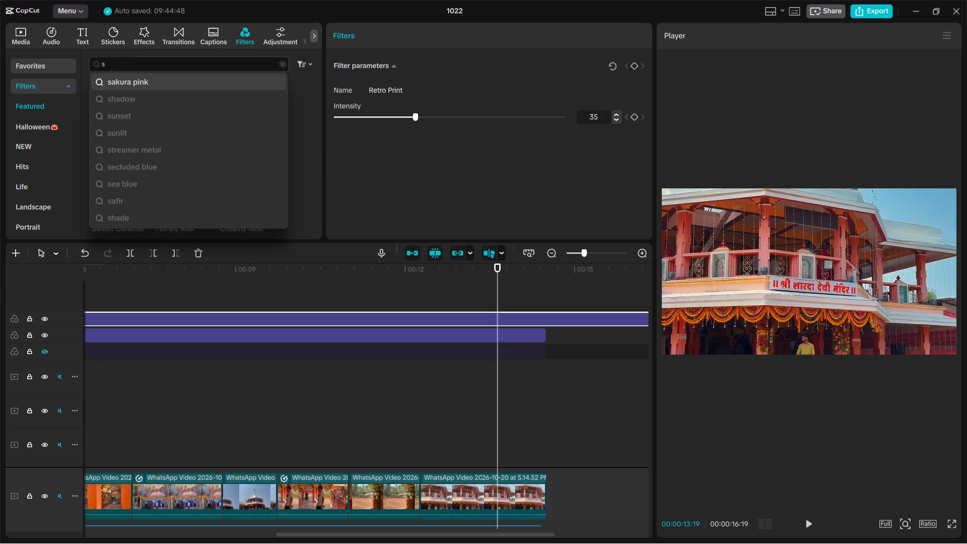
key(u)
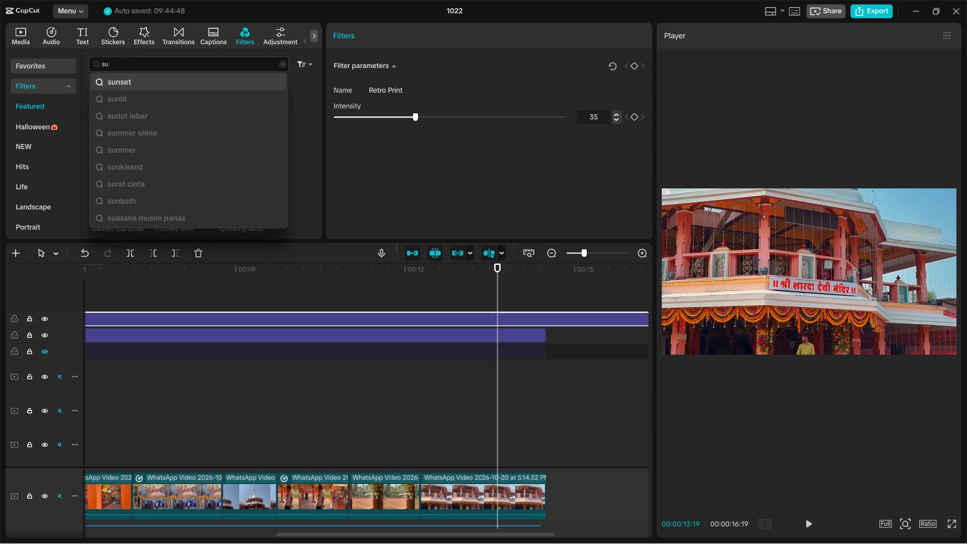
text(dl)
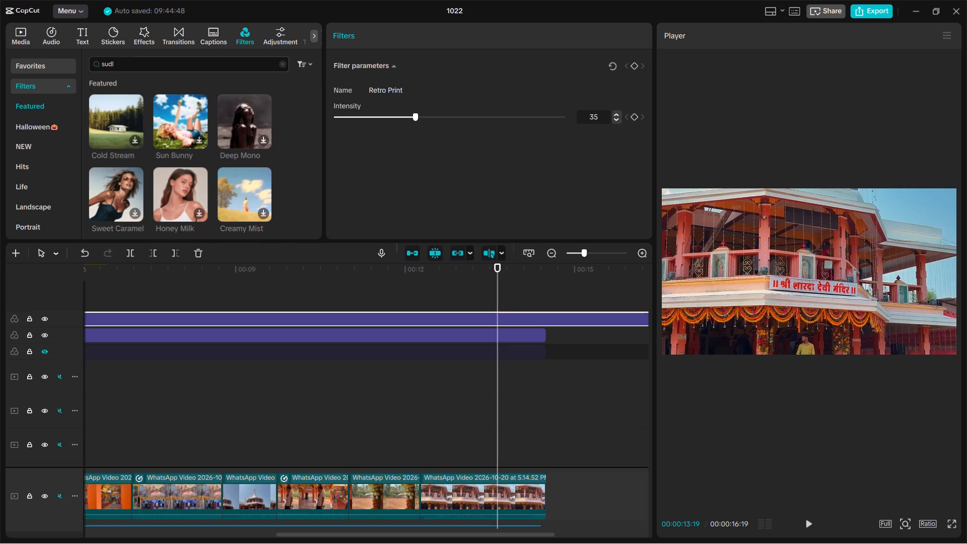
text(ess)
key(space)
click(110, 61)
key(BackSpace)
key(BackSpace)
key(BackSpace)
key(Return)
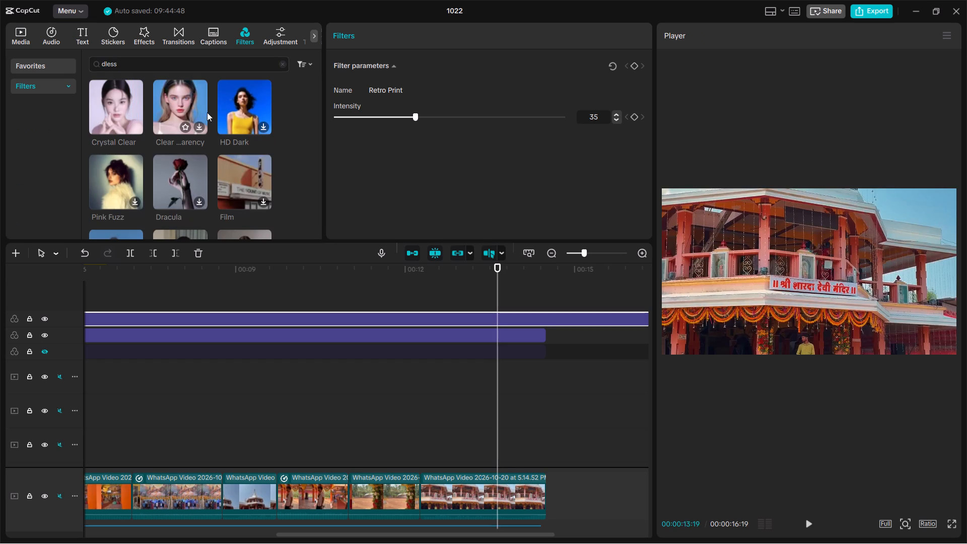
scroll(157, 168, down, 1)
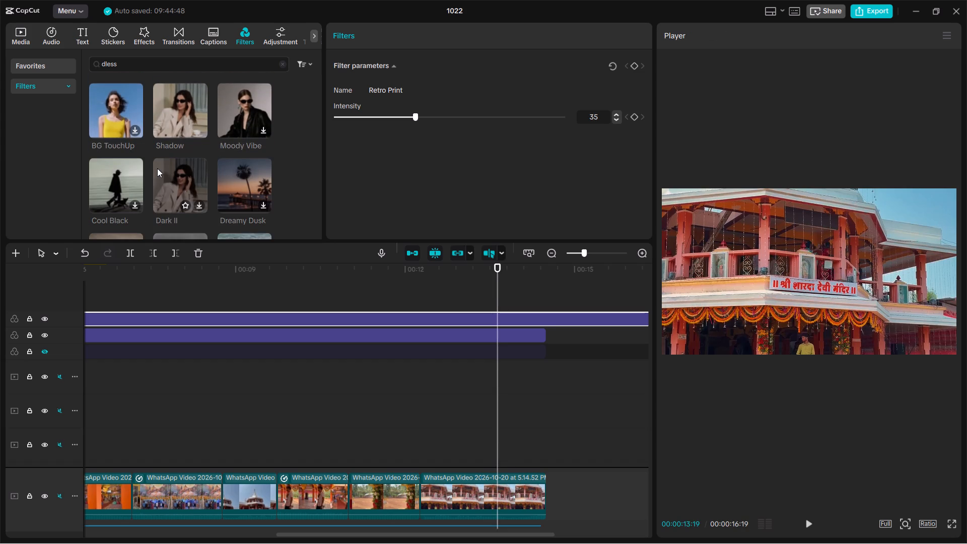
scroll(157, 168, down, 1)
Trim the Retro Print filter's end back to the end of the last main-track clip.
scroll(516, 356, left, 1)
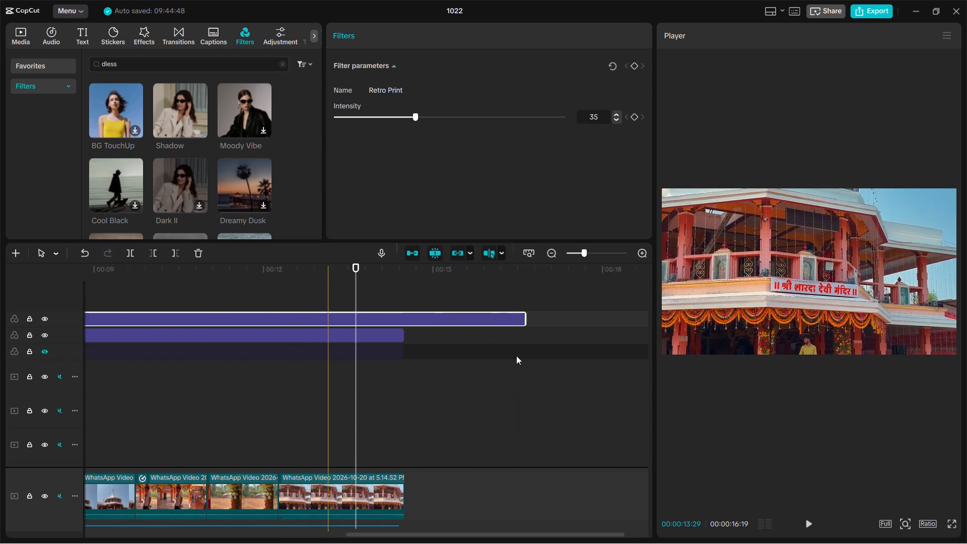
scroll(516, 356, left, 1)
drag(479, 319, 382, 320)
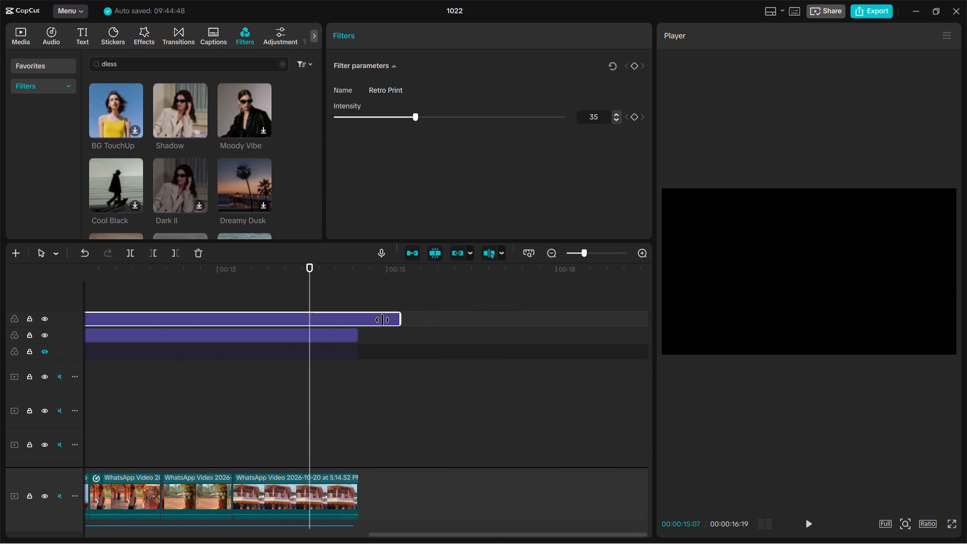
drag(382, 320, 356, 319)
Compare the picture at 00:00:07:05 by toggling the Retro Print and 4K filter tracks, leaving all three filter tracks shown, including Love City 2.
scroll(317, 328, right, 6)
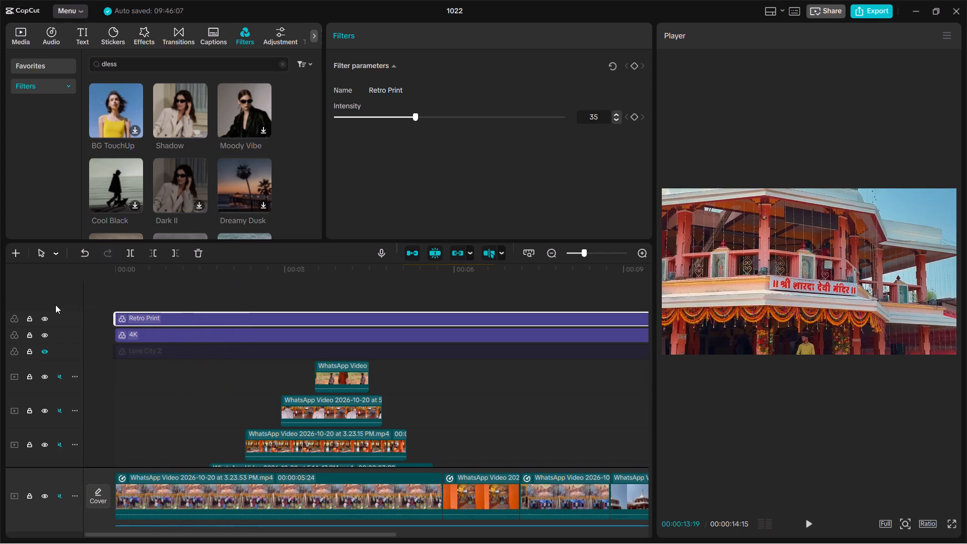
click(519, 279)
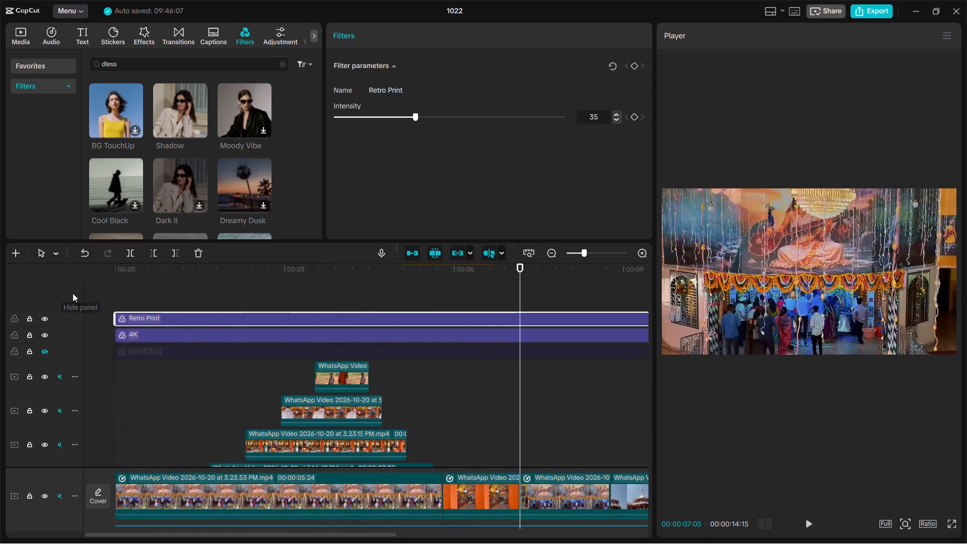
click(44, 318)
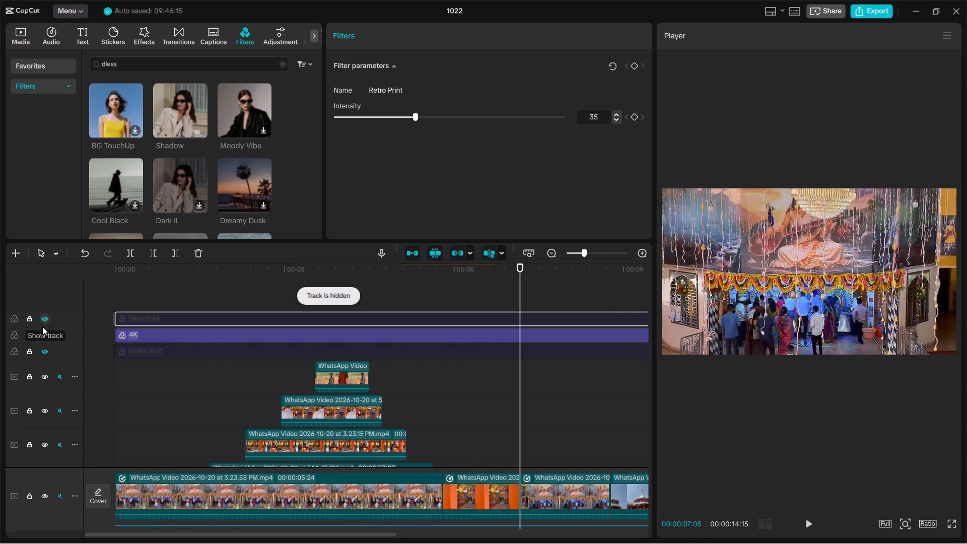
click(42, 334)
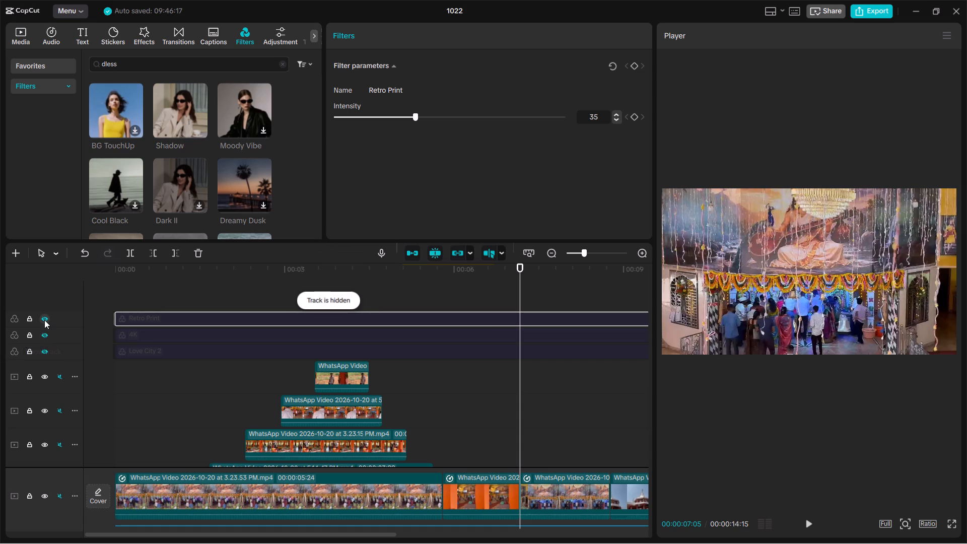
click(44, 320)
click(44, 320)
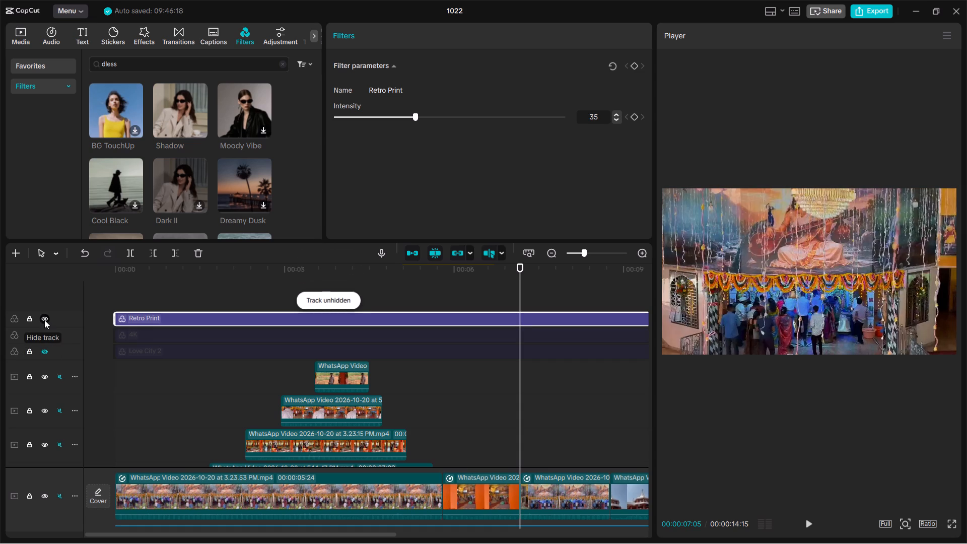
click(44, 320)
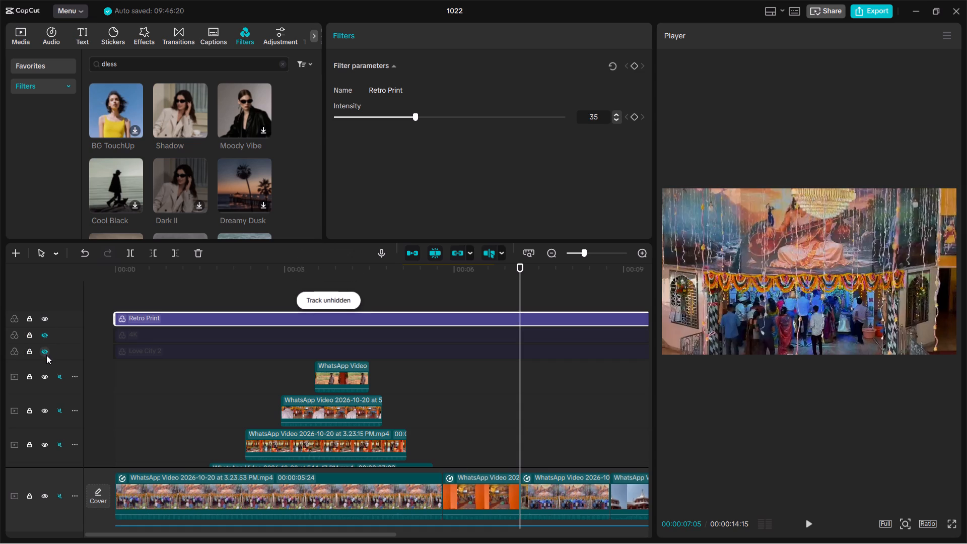
click(46, 355)
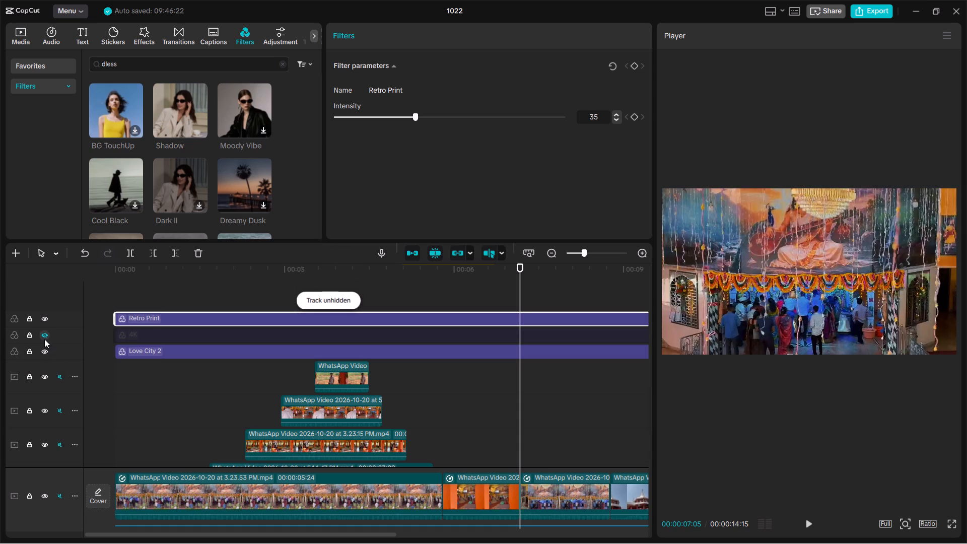
click(44, 339)
Play the video from 00:00:07:05 through to the final temple clip and stop at 00:00:13:19.
click(97, 310)
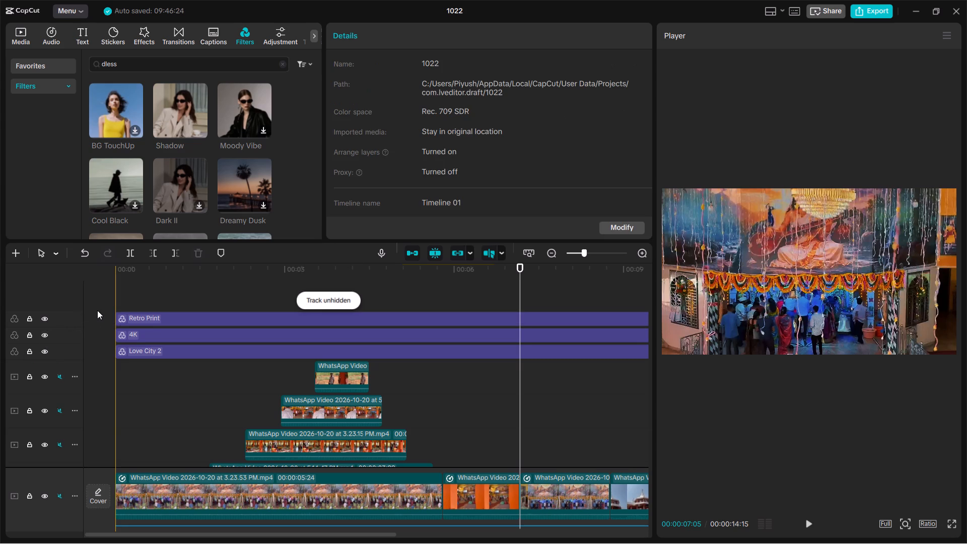
key(space)
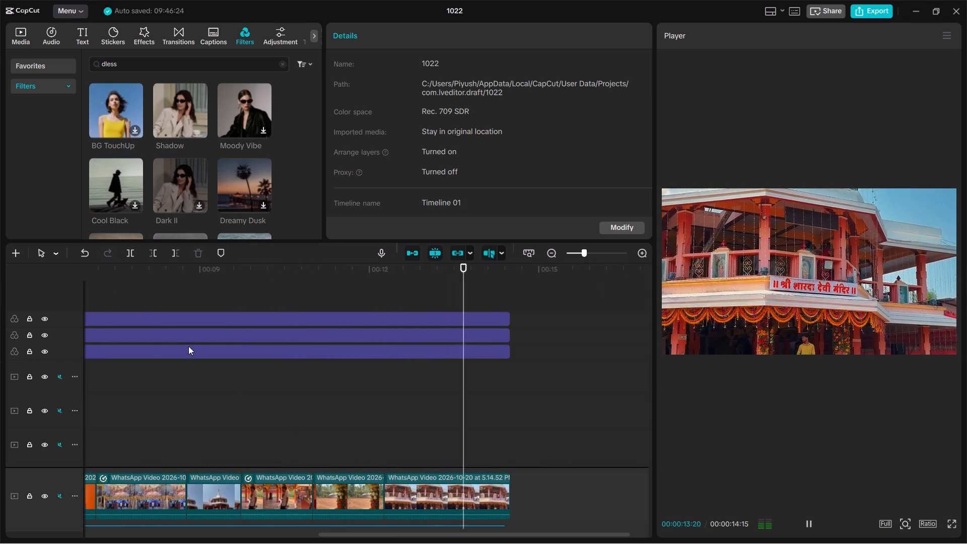
click(461, 394)
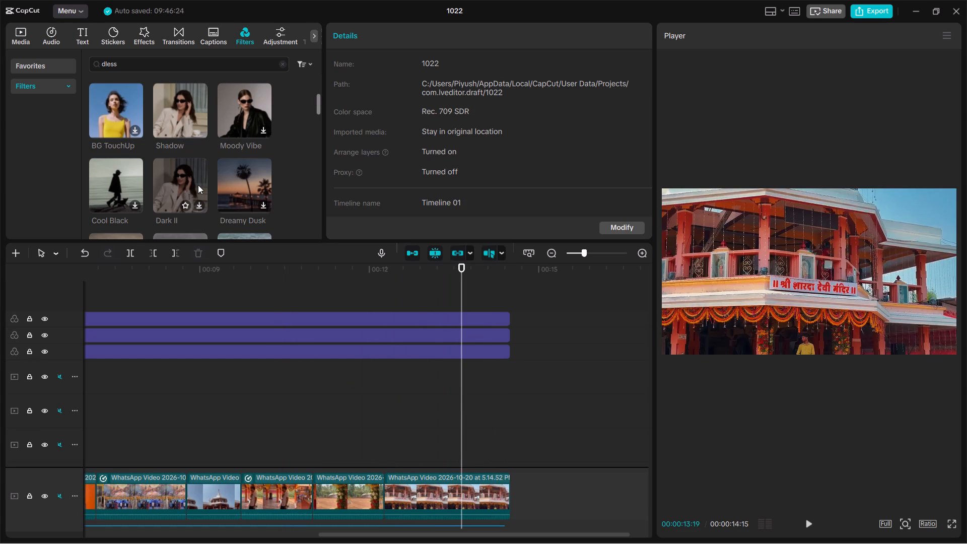
Compare the final clip with the Love City 2 and Retro Print filter tracks each hidden and shown again.
click(47, 352)
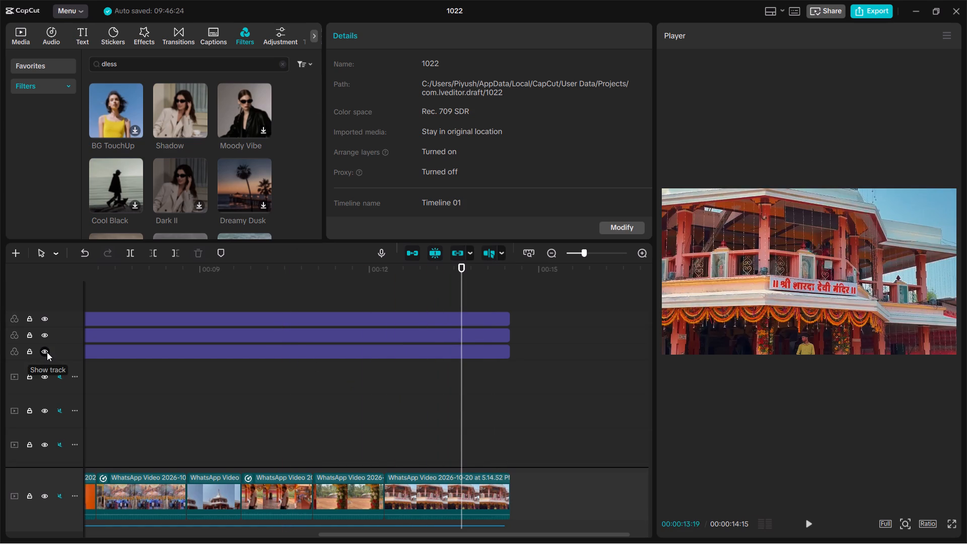
click(47, 352)
click(44, 318)
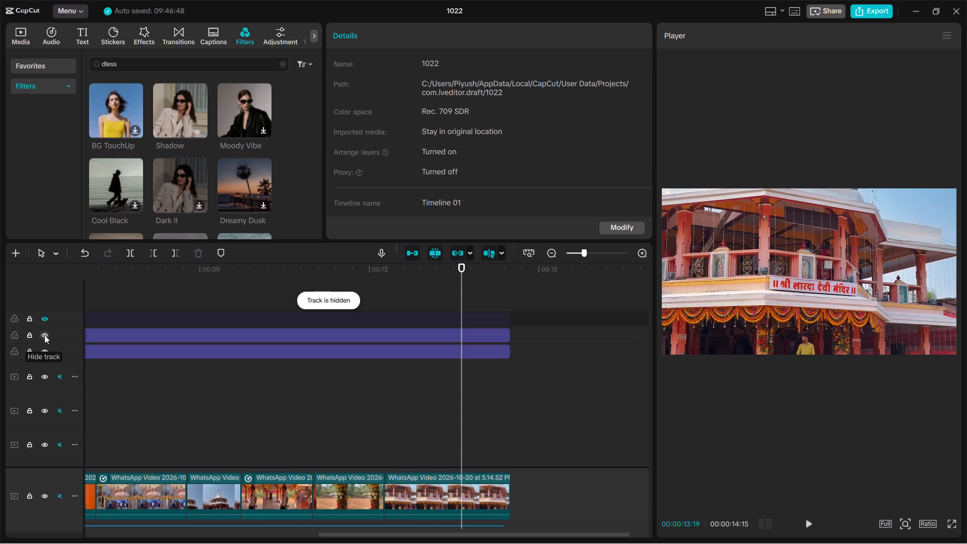
click(46, 323)
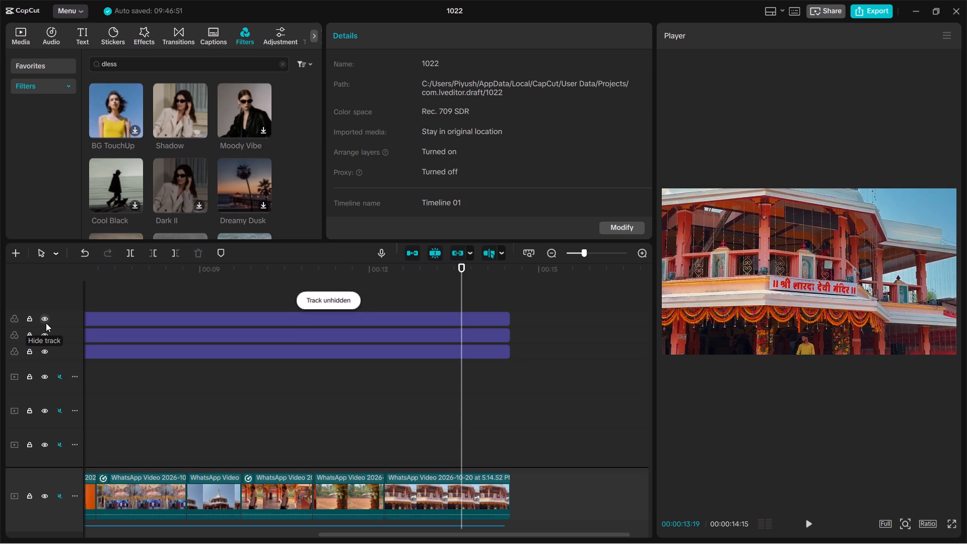
Compare the final clip at 00:00:13:19 with the 4K filter track hidden and shown, leaving the track shown.
click(42, 335)
click(42, 335)
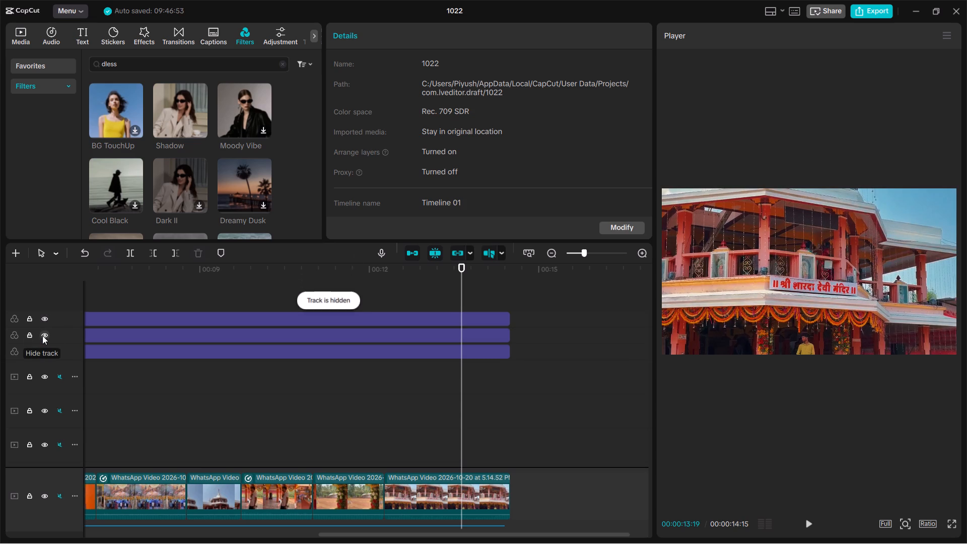
click(42, 335)
click(42, 335)
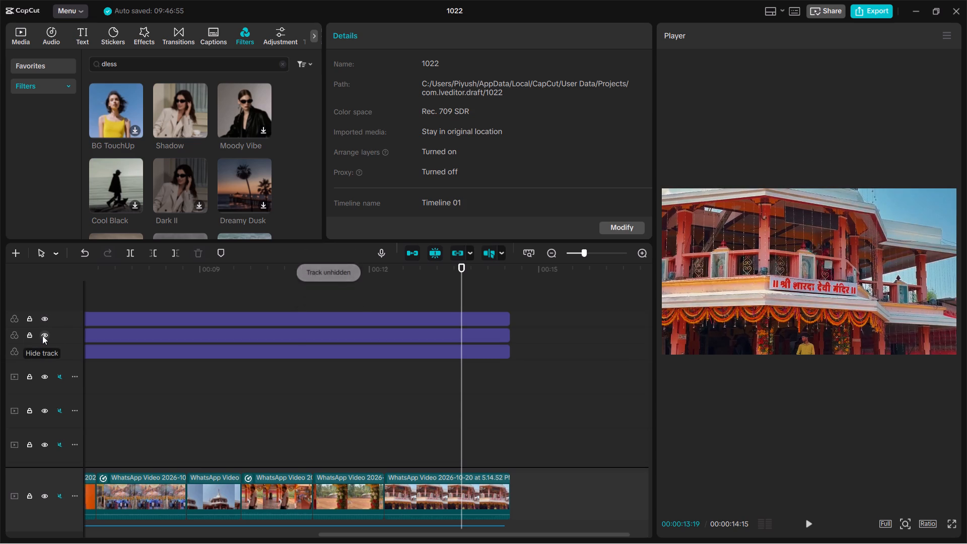
Set the Retro Print filter's intensity to 14, with the playhead on the decorated temple hall clip at 00:00:07:24.
click(116, 311)
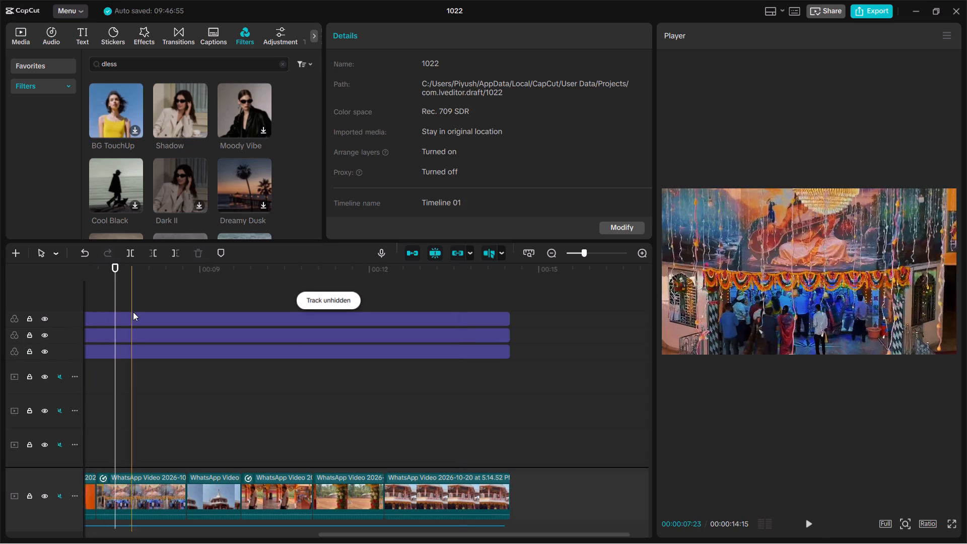
click(133, 312)
click(135, 314)
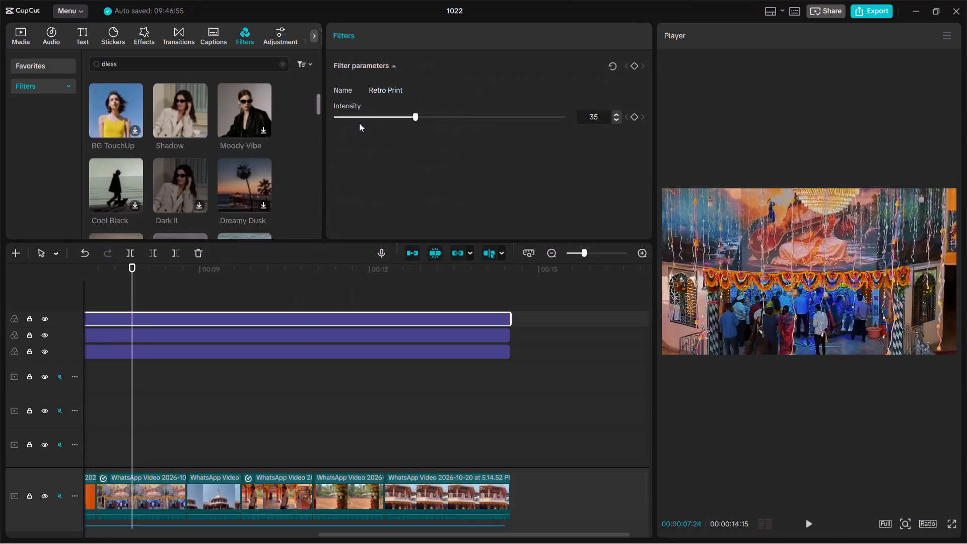
click(362, 120)
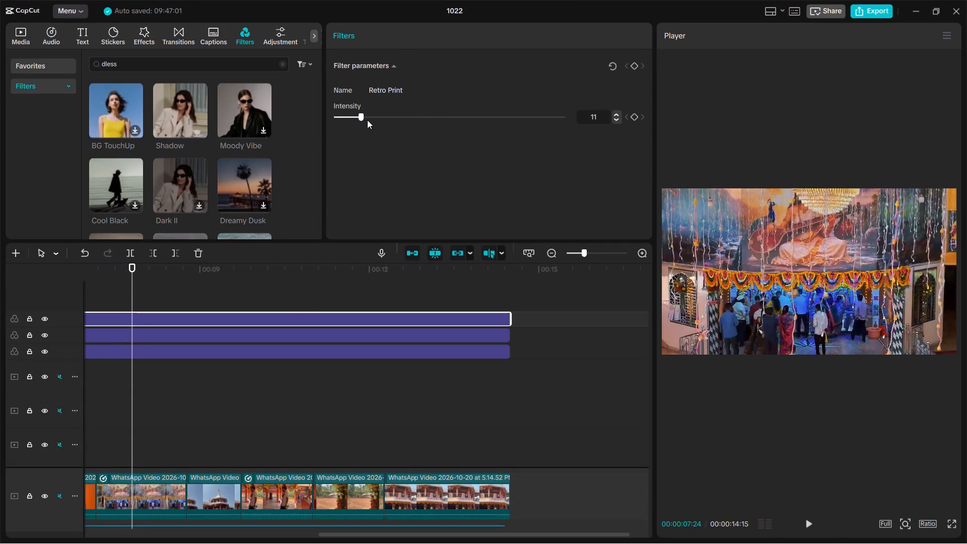
click(367, 120)
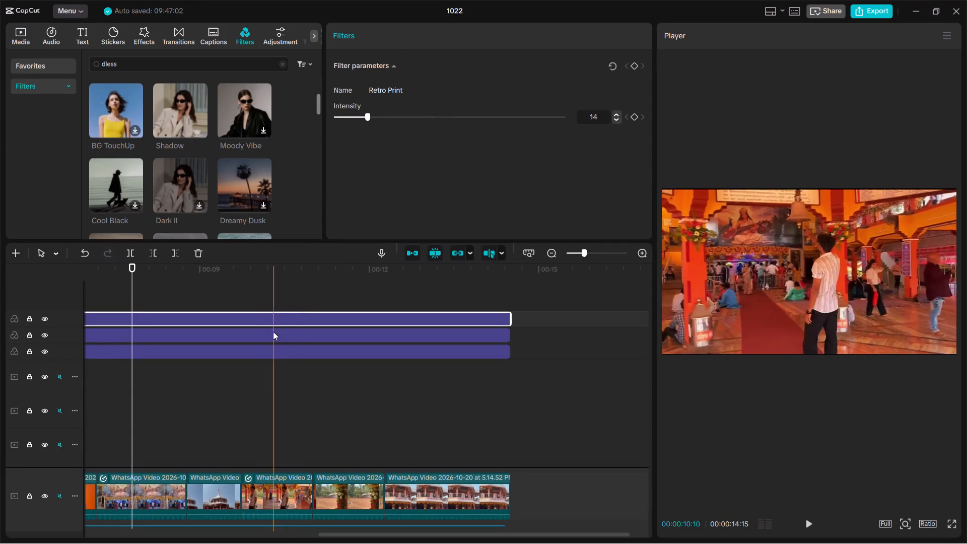
Set the Love City 2 filter's intensity to 13.
click(265, 355)
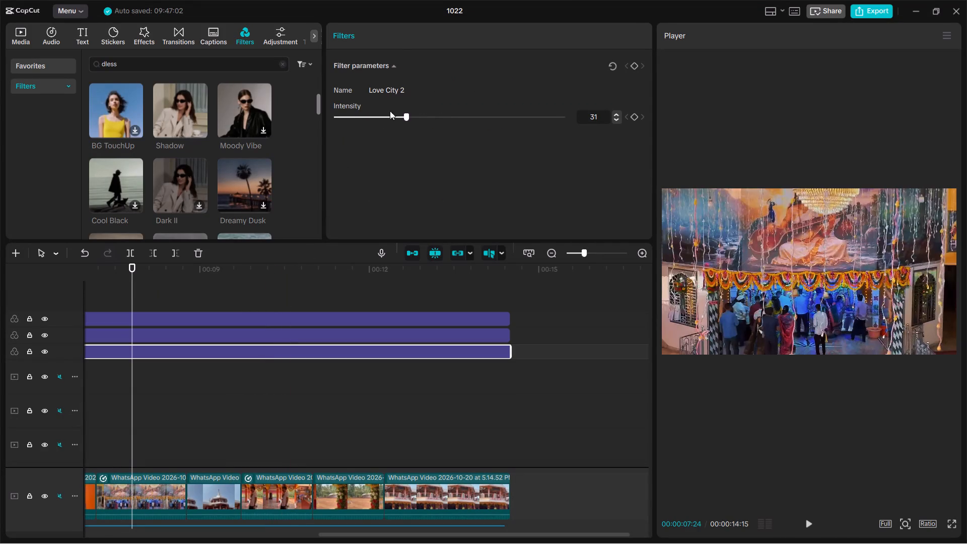
click(365, 114)
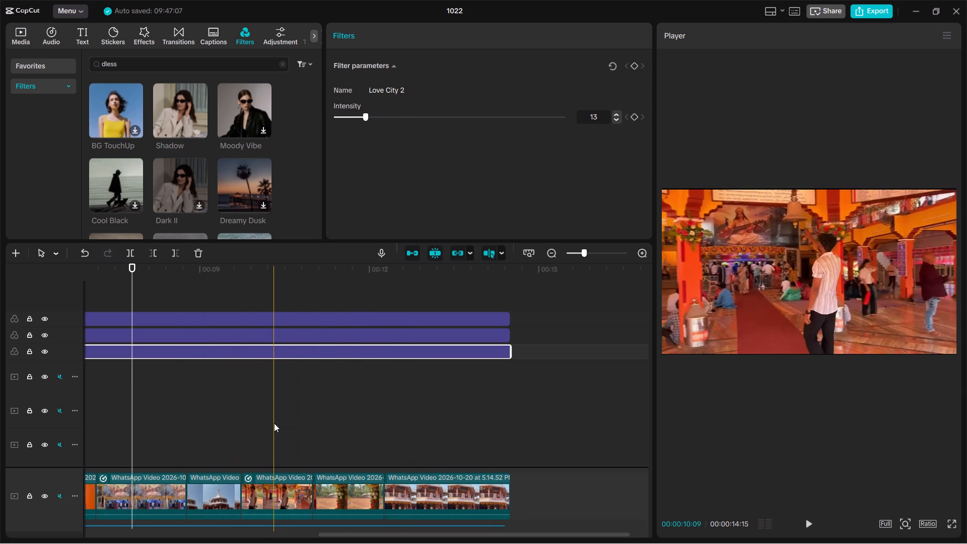
Play the video from the beginning of the timeline to review the adjusted filters.
scroll(176, 471, right, 6)
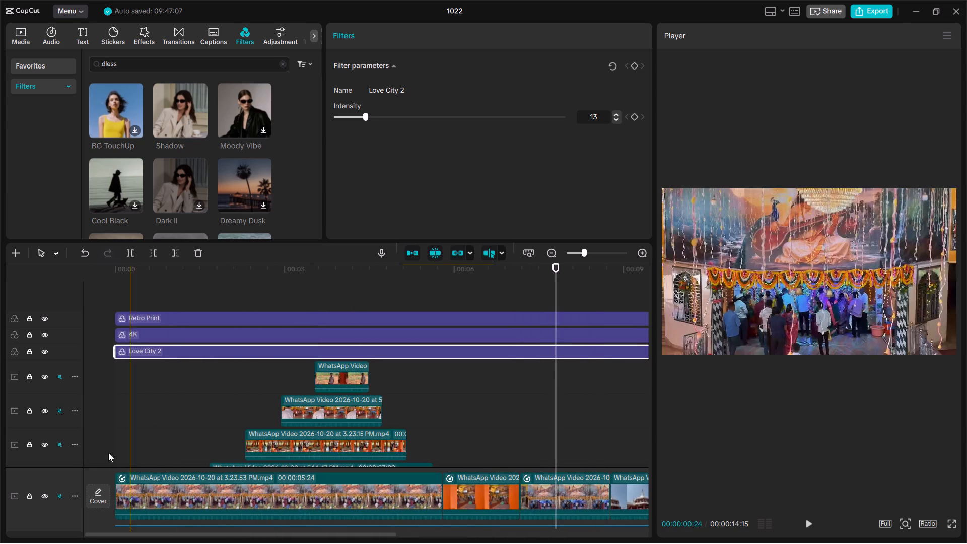
click(113, 417)
key(space)
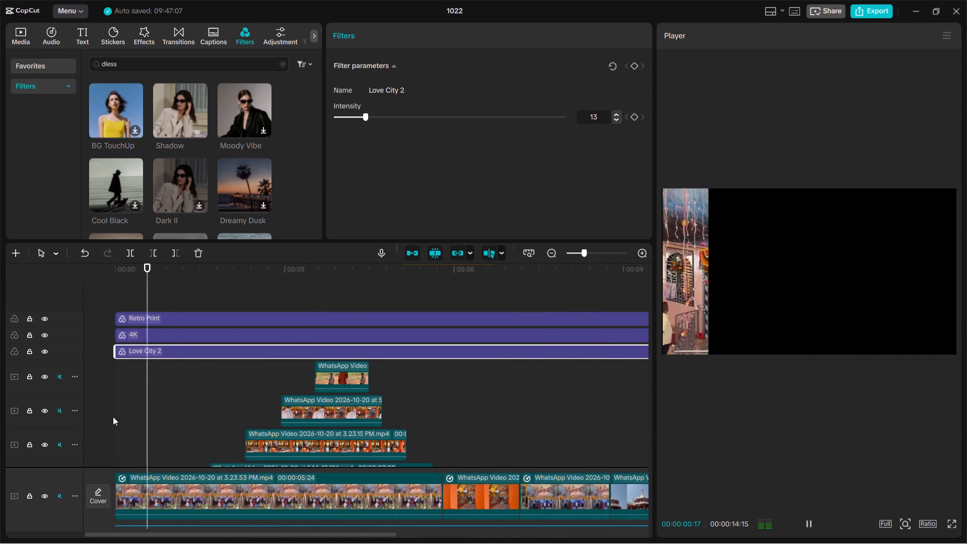
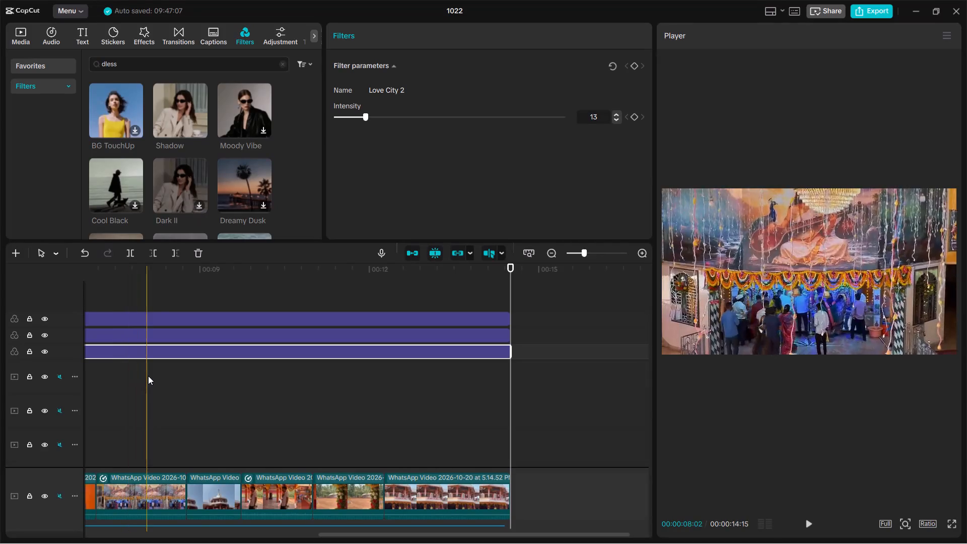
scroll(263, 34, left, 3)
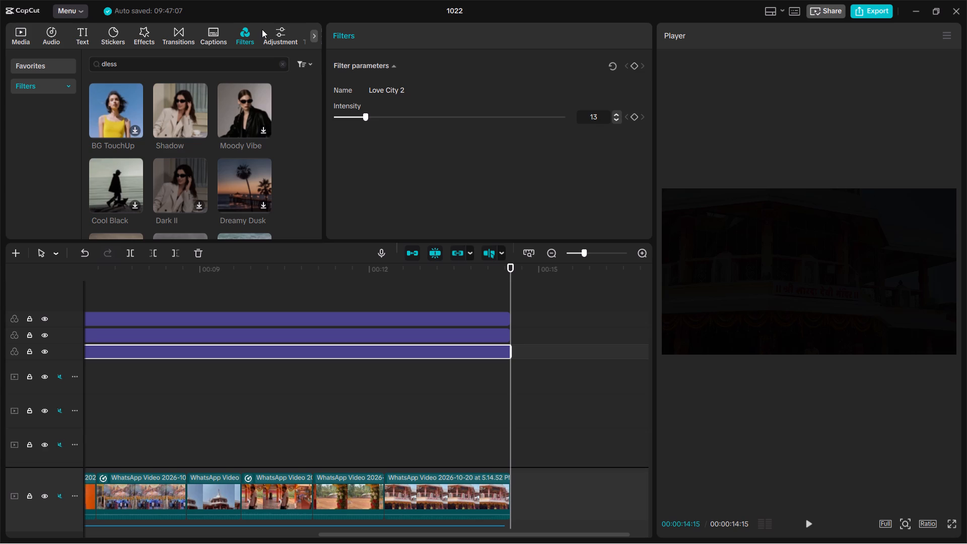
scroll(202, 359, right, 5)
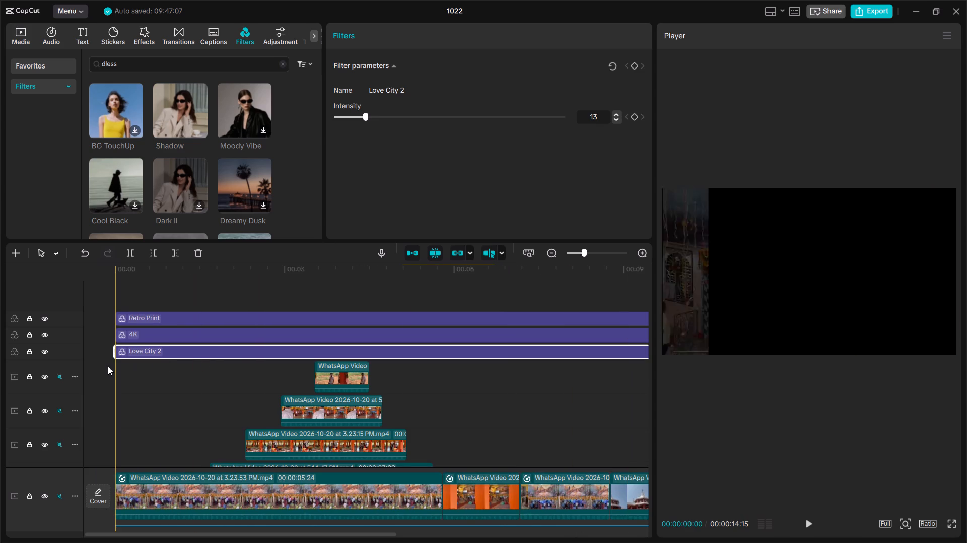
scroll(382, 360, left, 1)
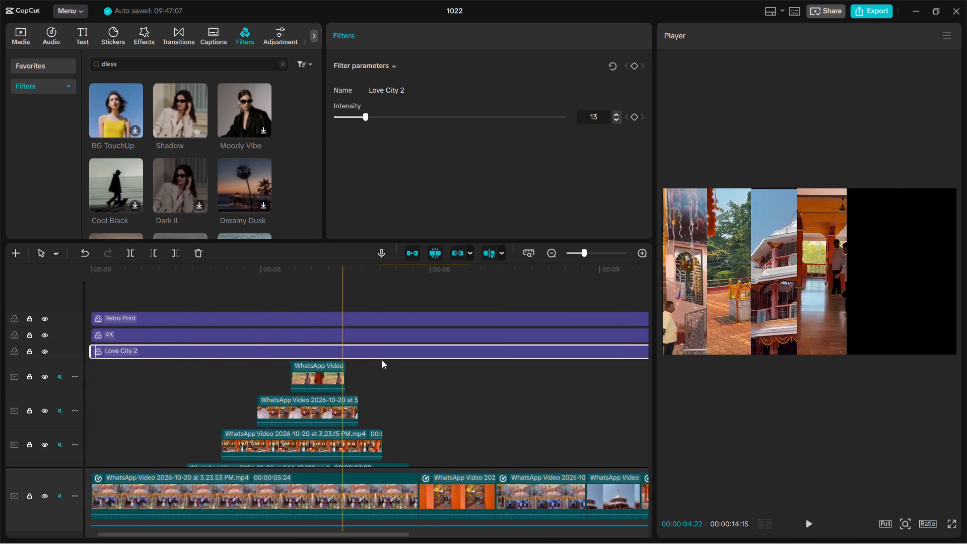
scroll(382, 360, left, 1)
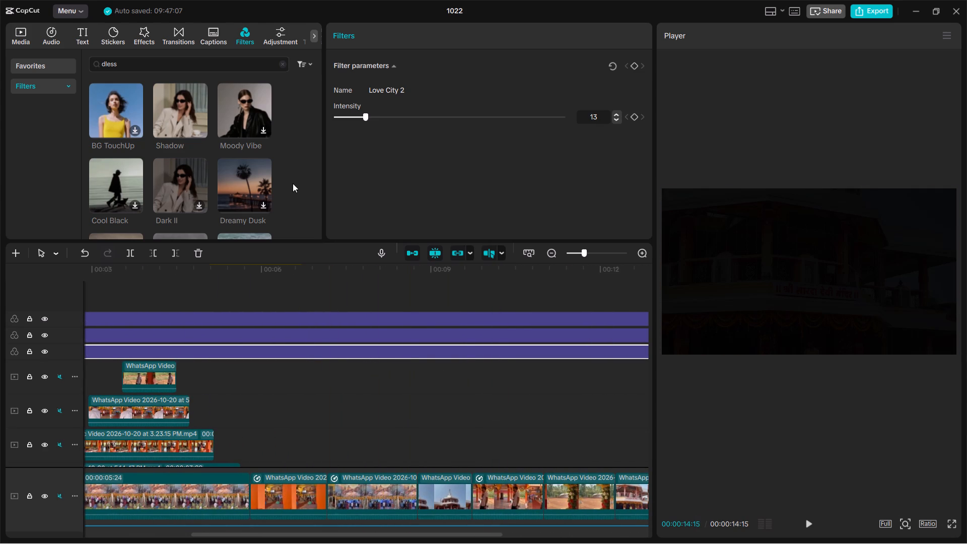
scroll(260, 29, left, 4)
Open the export settings and name the exported video god.
click(874, 8)
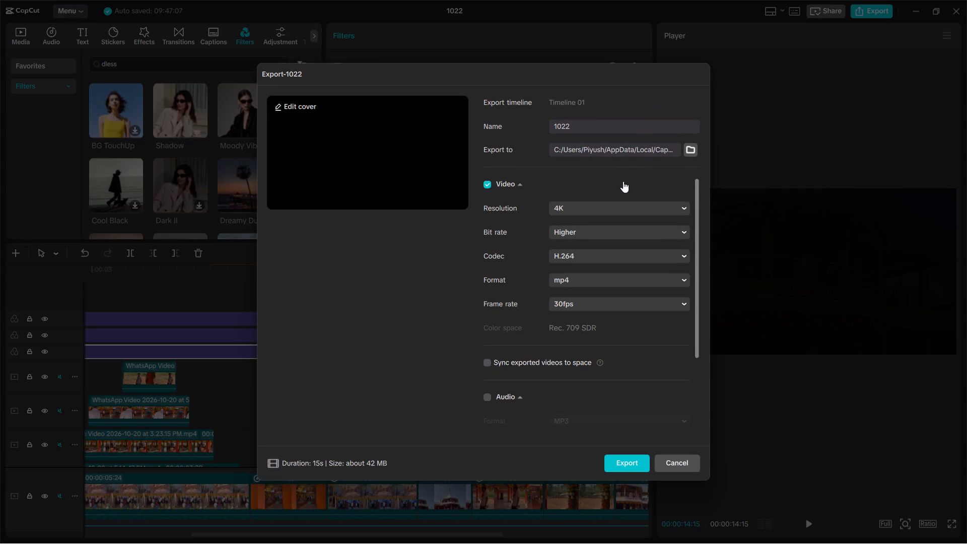
click(575, 123)
double_click(575, 123)
key(BackSpace)
text(god)
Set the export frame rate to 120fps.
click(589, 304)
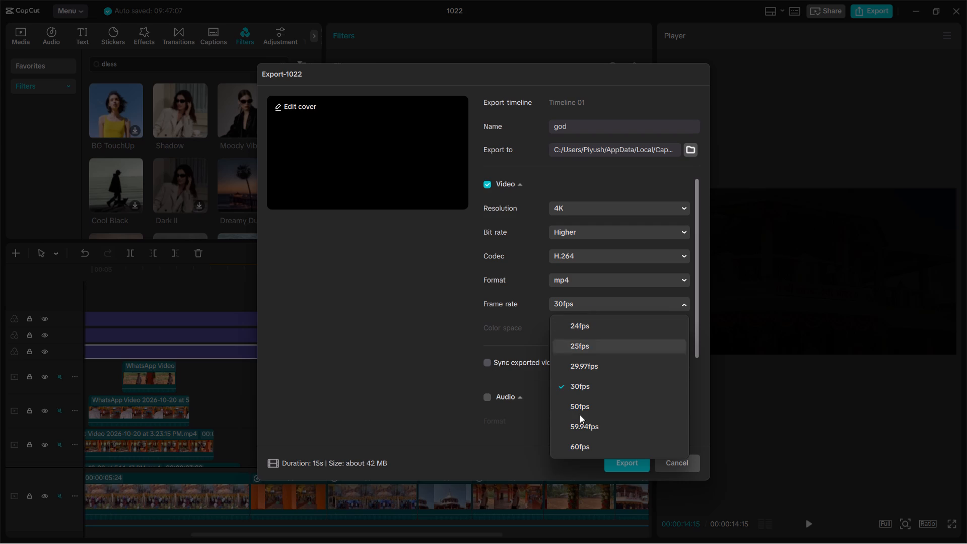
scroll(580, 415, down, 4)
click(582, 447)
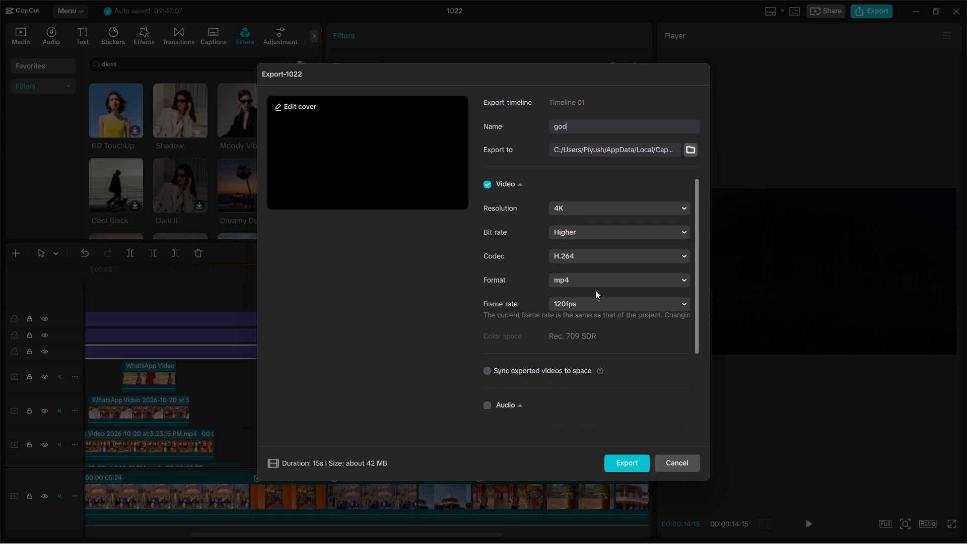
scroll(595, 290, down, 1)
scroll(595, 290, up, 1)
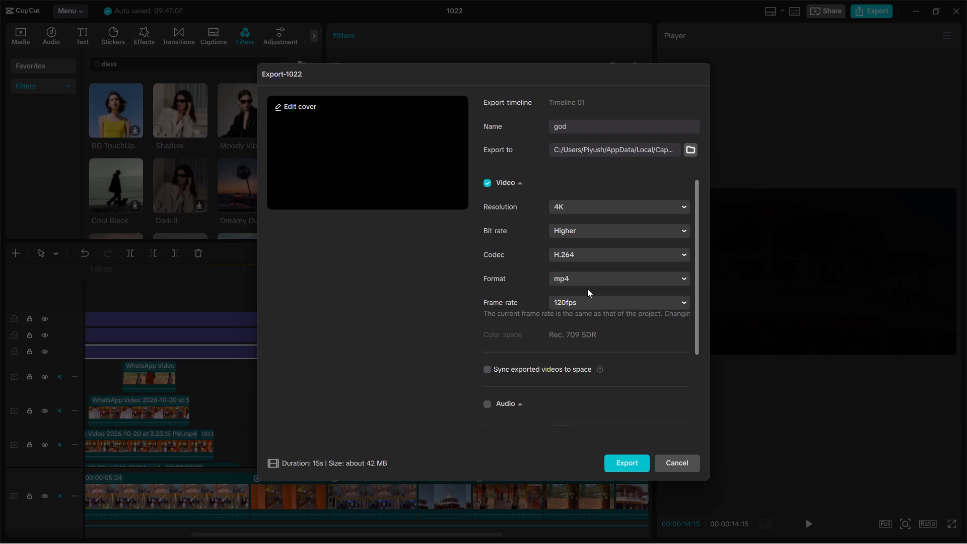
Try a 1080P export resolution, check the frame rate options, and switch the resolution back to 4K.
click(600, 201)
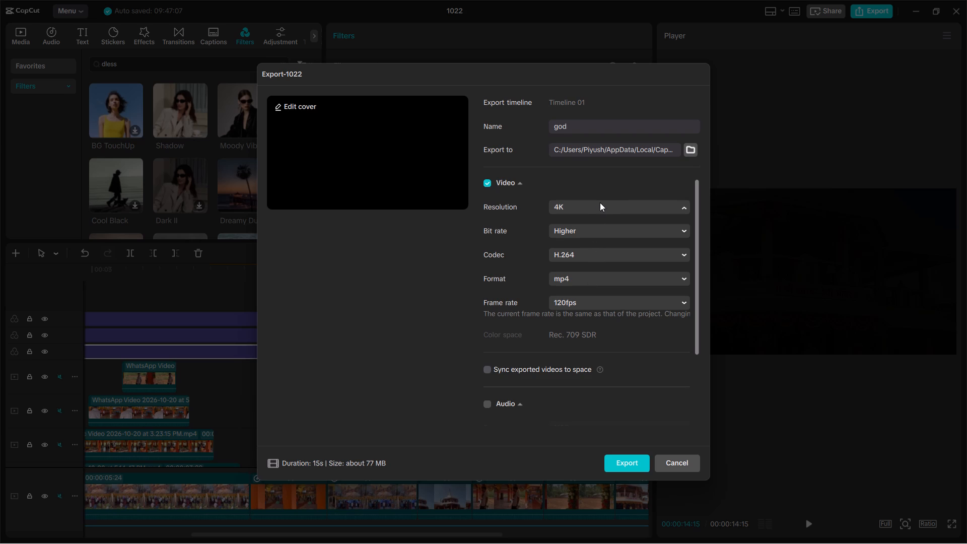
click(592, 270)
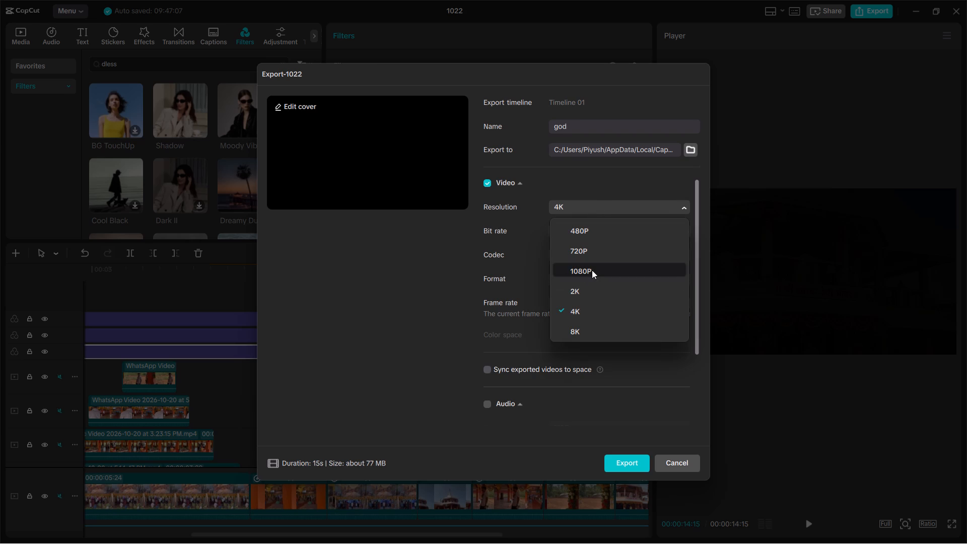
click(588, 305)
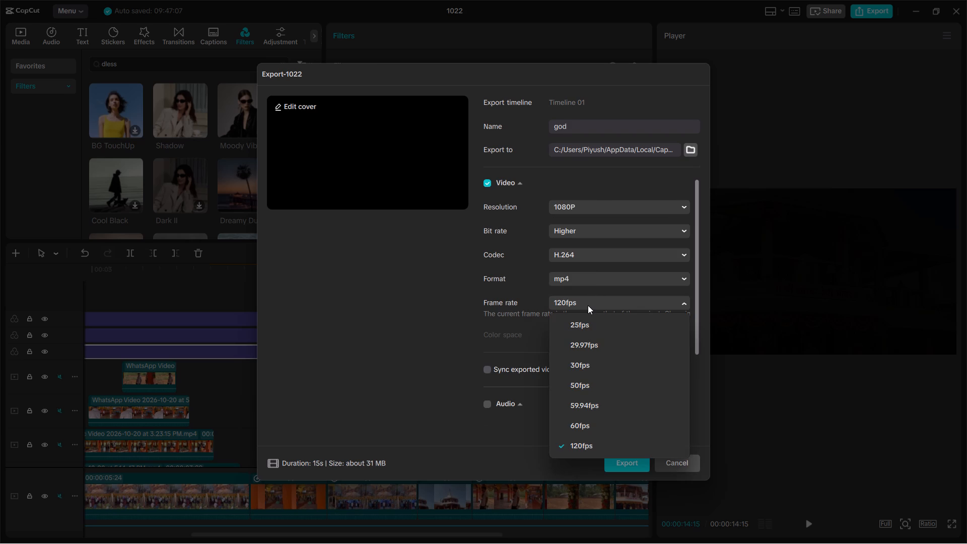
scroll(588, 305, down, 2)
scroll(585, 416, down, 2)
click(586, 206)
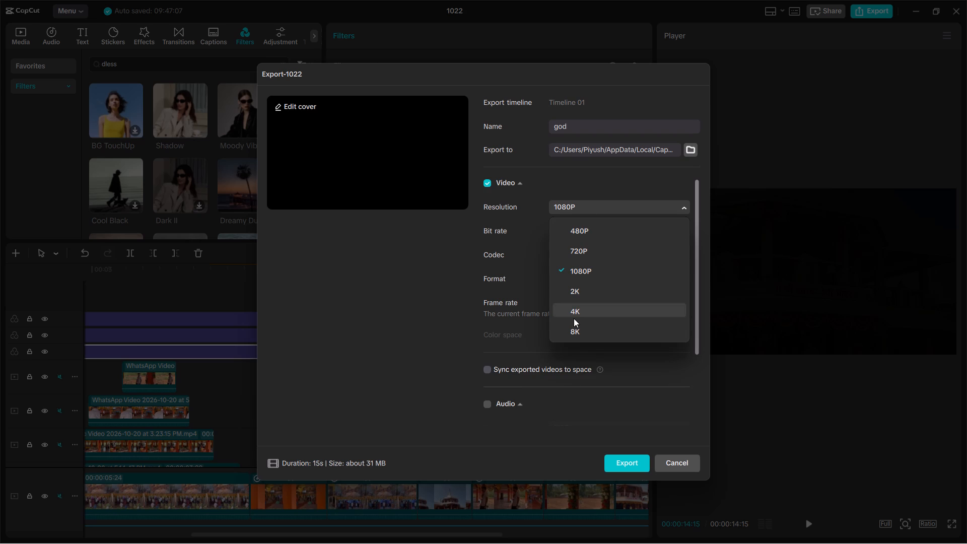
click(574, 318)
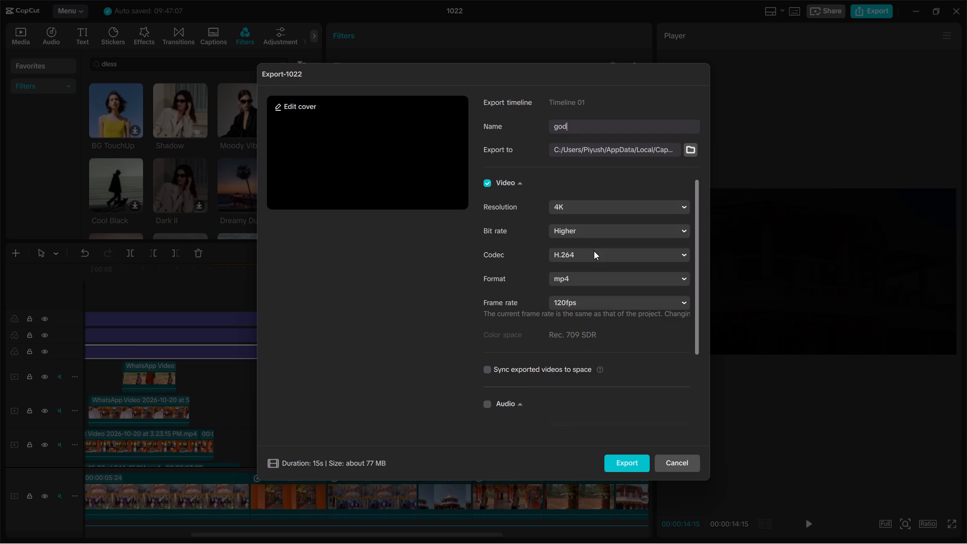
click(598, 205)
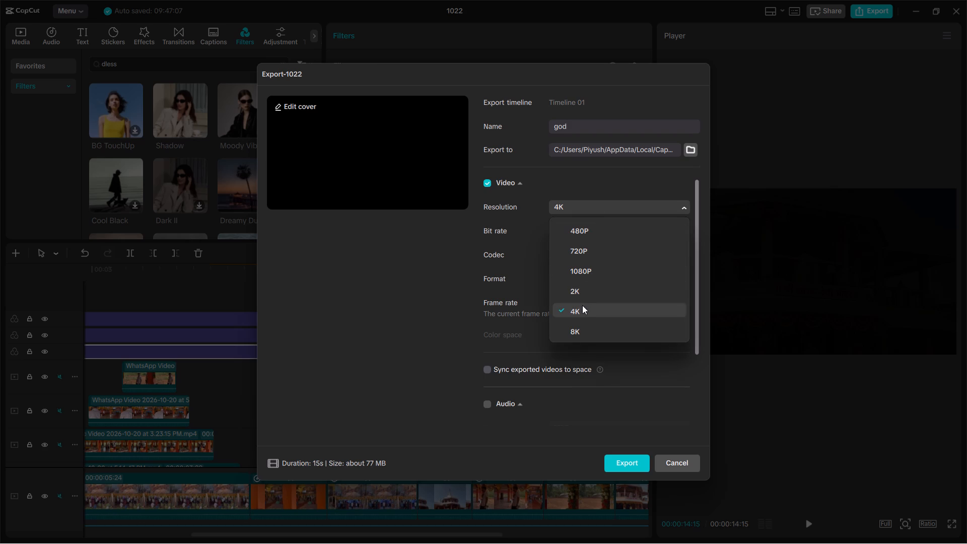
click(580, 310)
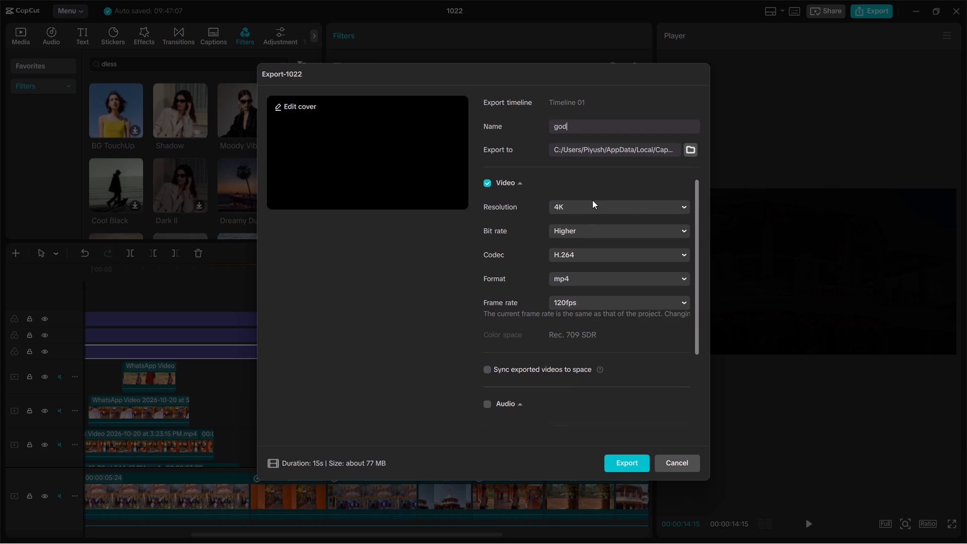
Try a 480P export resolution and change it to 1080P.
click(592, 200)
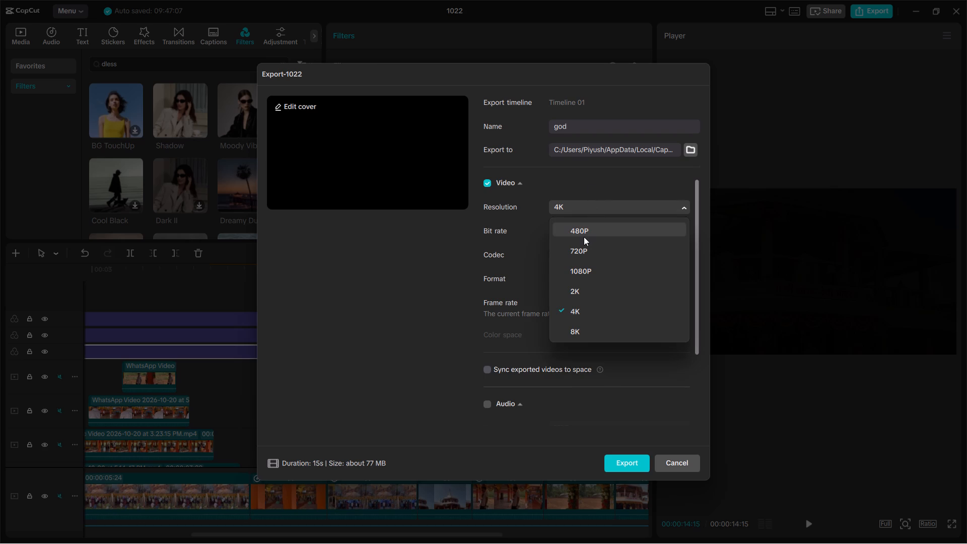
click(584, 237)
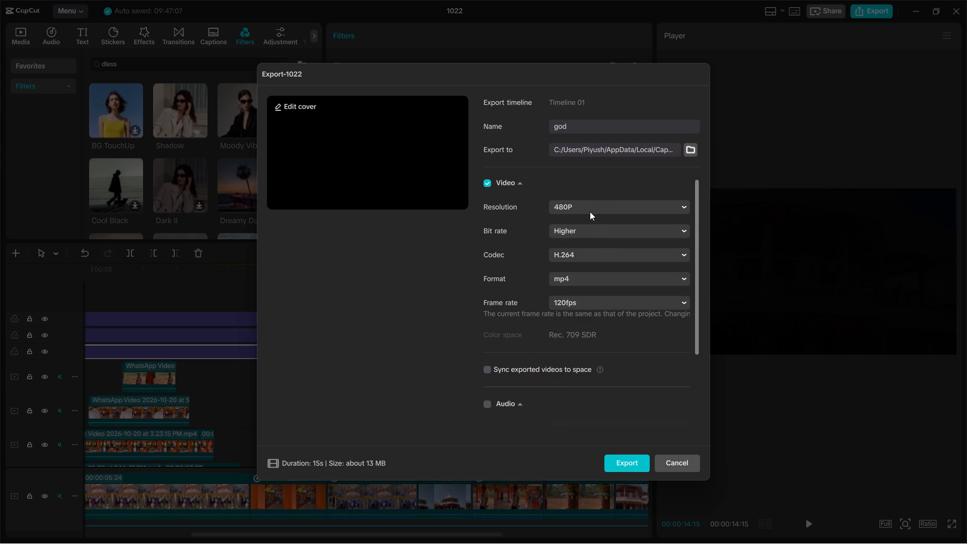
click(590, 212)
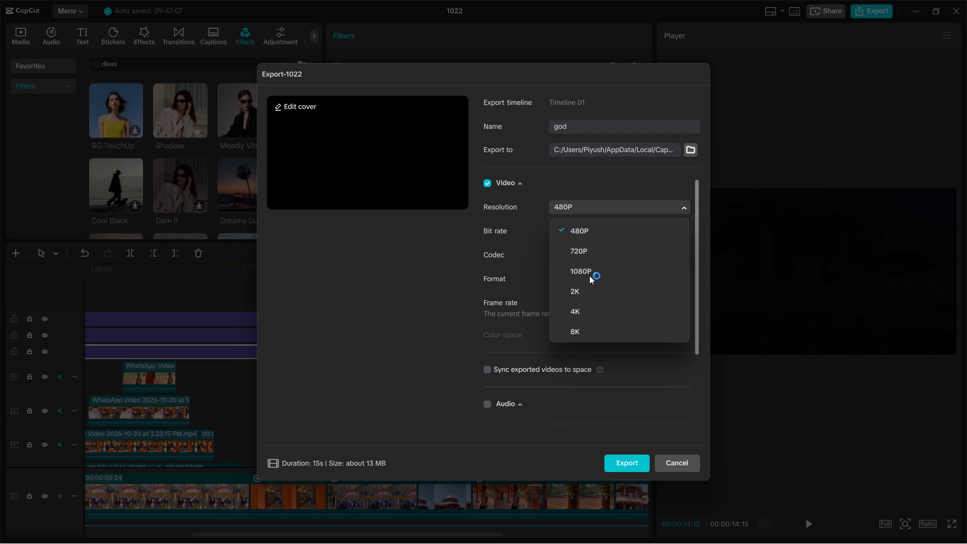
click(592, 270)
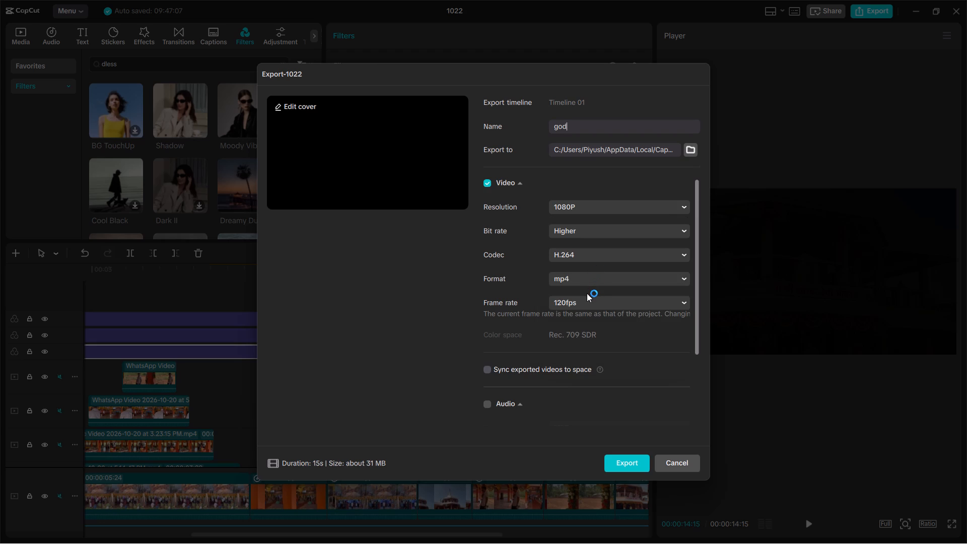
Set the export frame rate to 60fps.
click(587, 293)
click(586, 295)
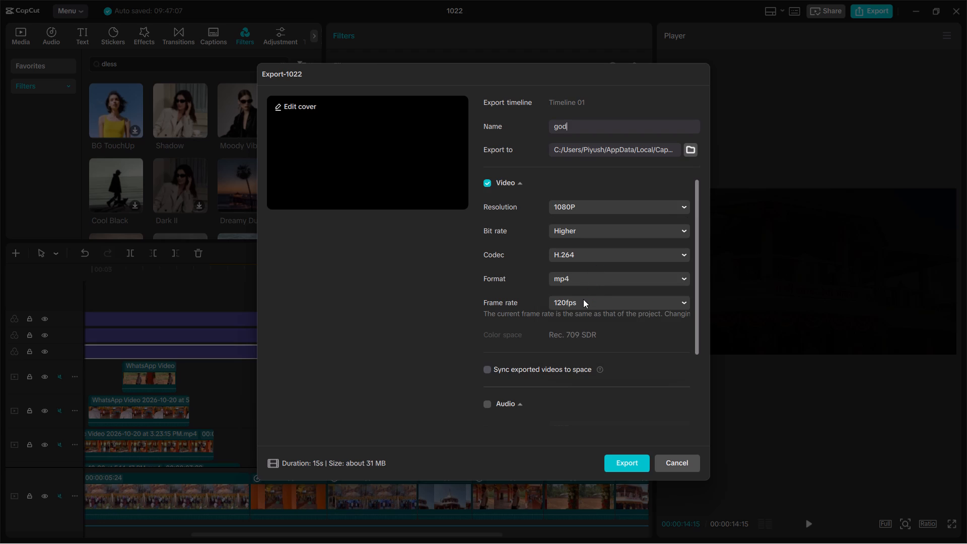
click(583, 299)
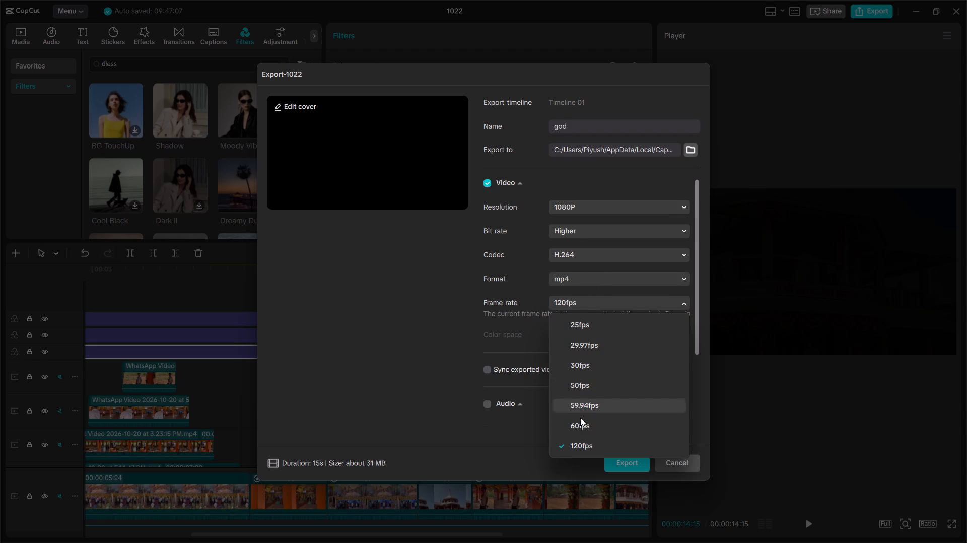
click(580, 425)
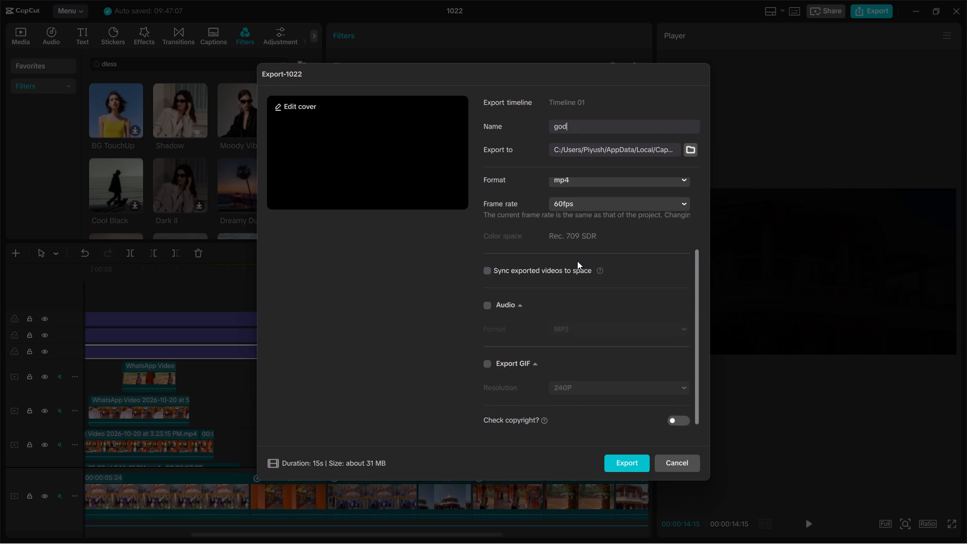
Check the available bit rate and codec options for the export, leaving both settings as they are.
click(594, 254)
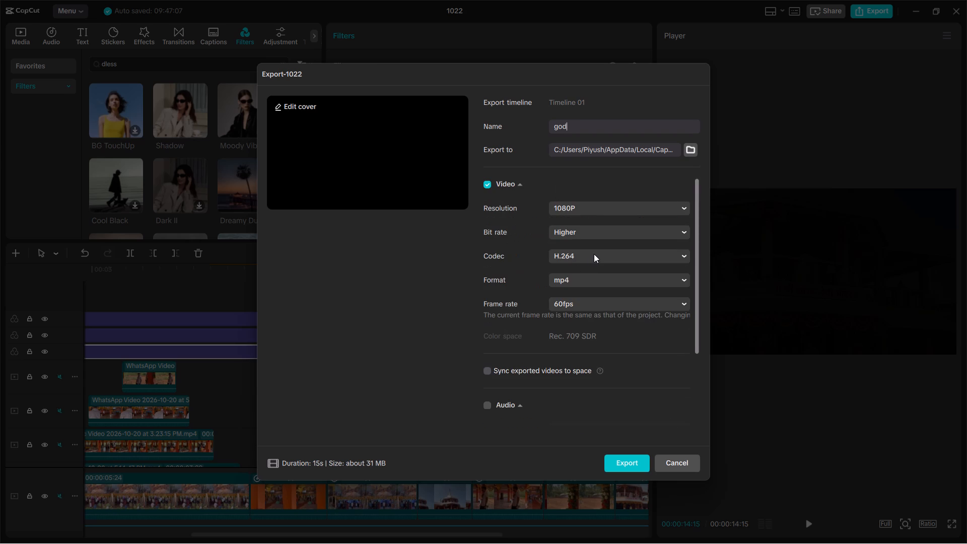
click(610, 235)
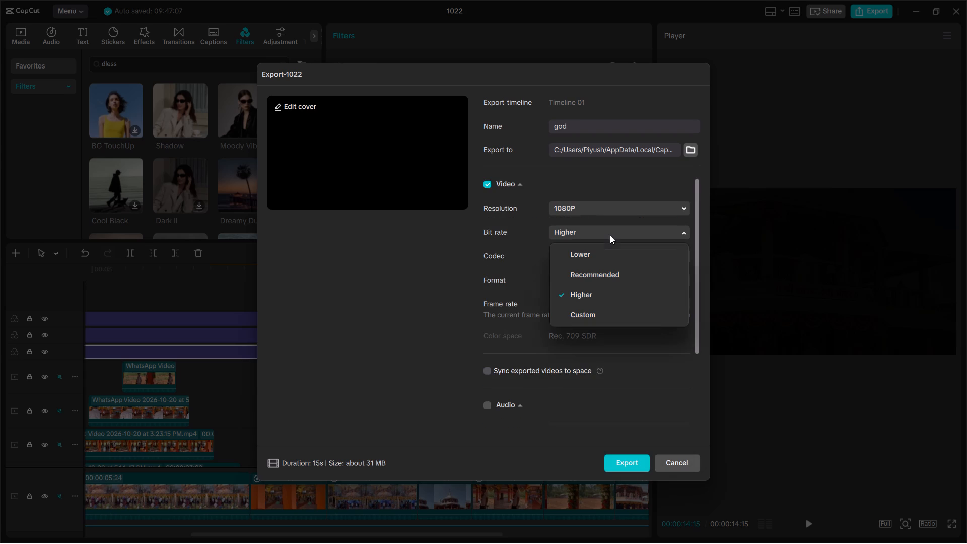
click(601, 233)
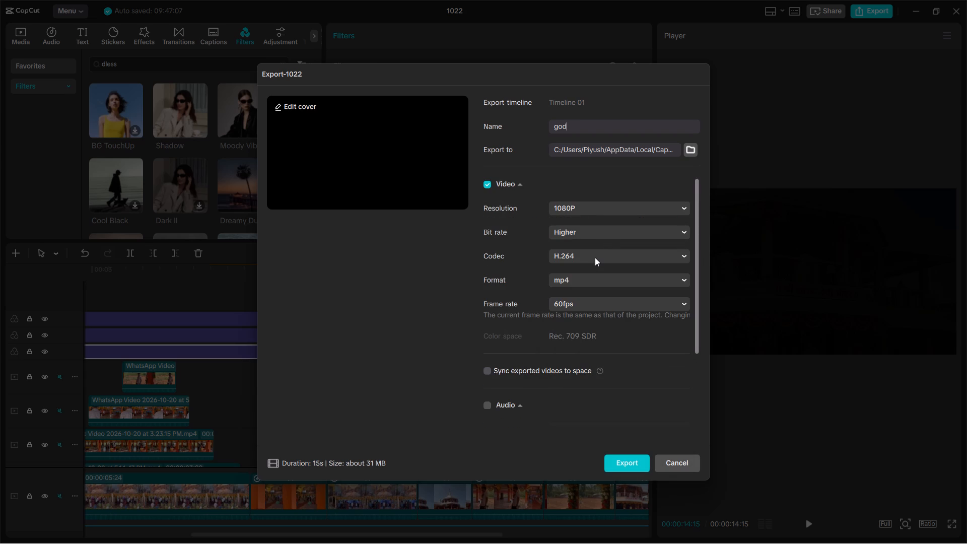
click(595, 257)
scroll(591, 317, up, 1)
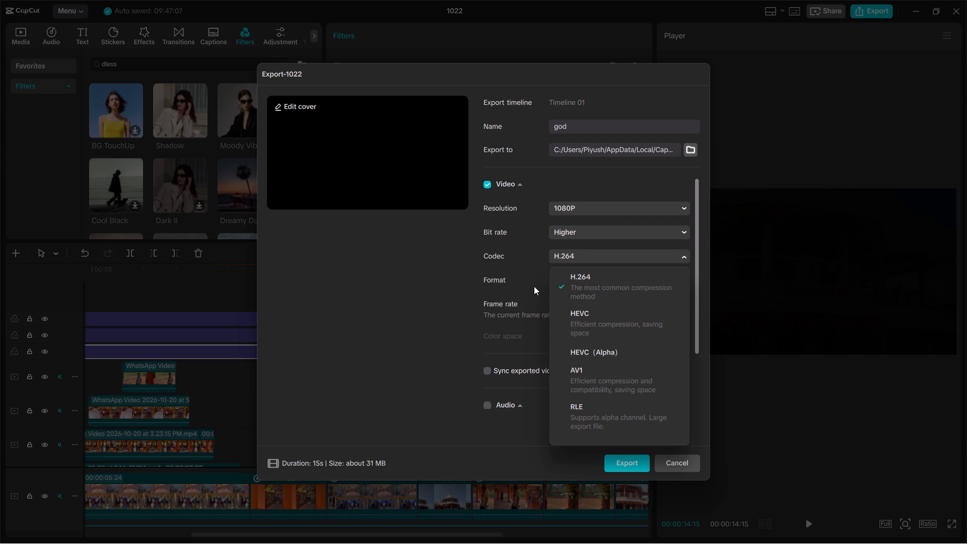
click(534, 286)
Configure the export with a 120fps frame rate and 4K resolution.
click(573, 308)
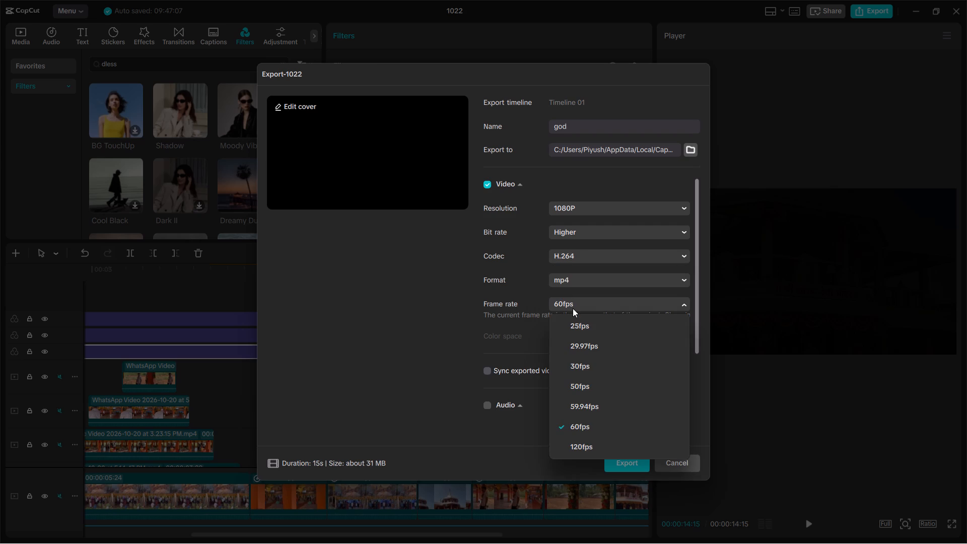
scroll(573, 358, down, 5)
click(577, 445)
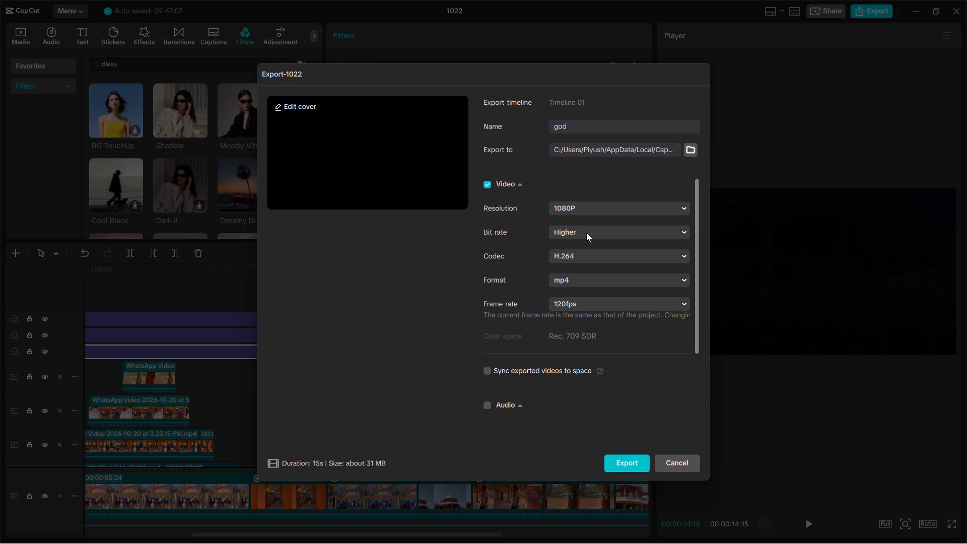
click(595, 203)
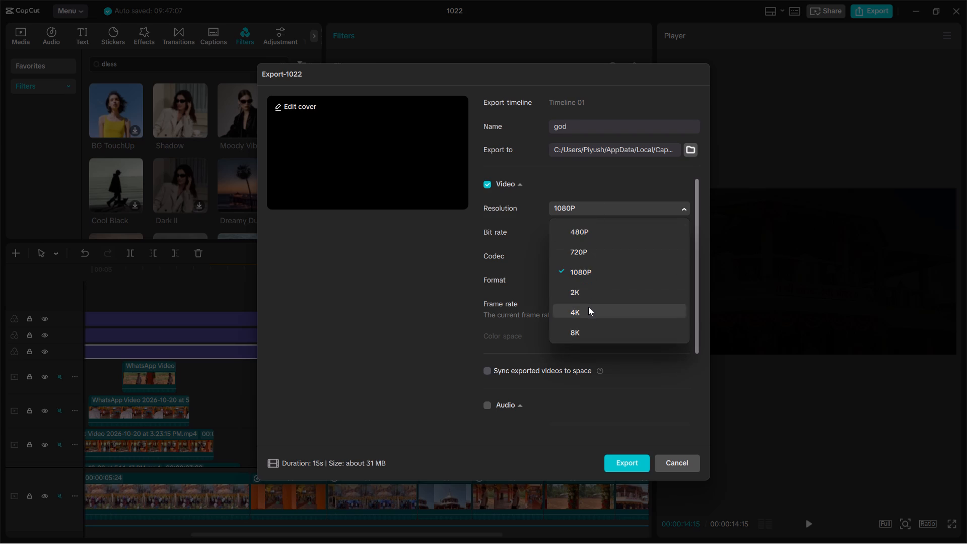
click(588, 307)
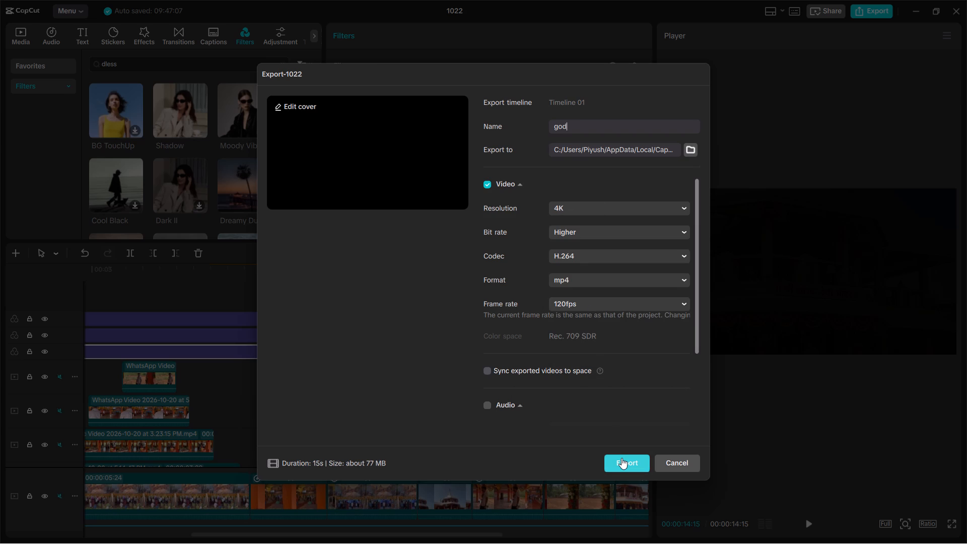
Start exporting the video god with the chosen settings.
click(621, 458)
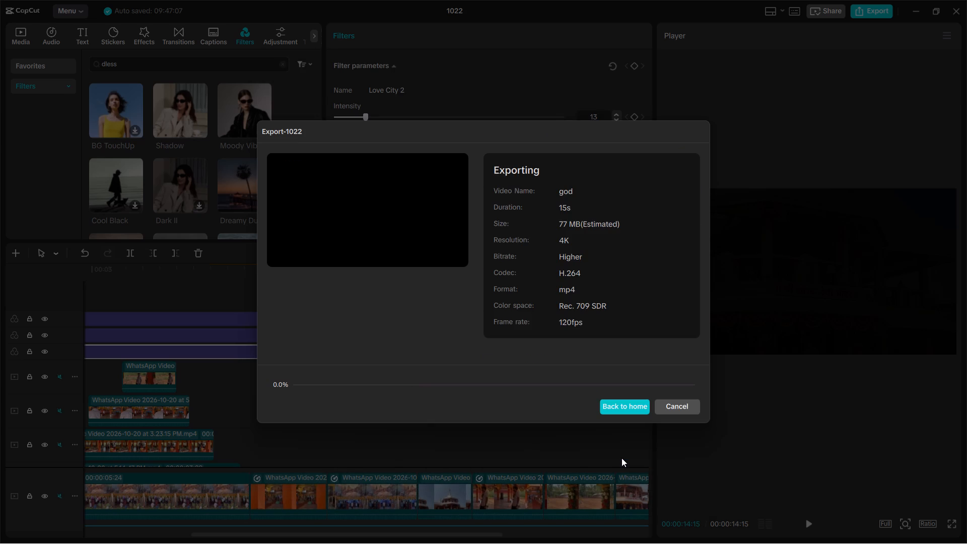